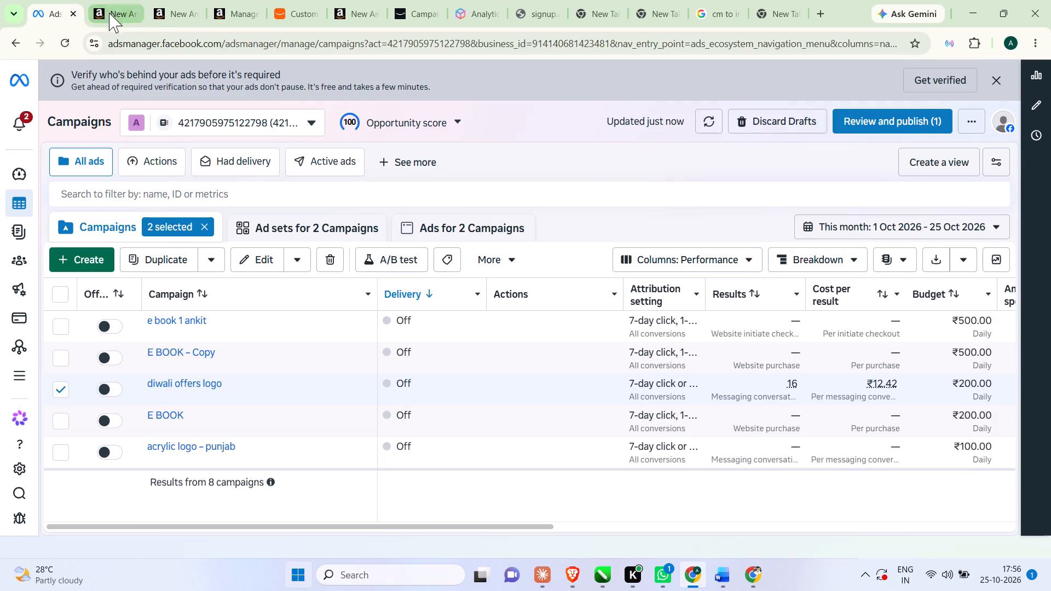
# Close the unneeded Amazon seller tabs that sit directly after Ads Manager.
pyautogui.click(138, 12)
pyautogui.click(135, 12)
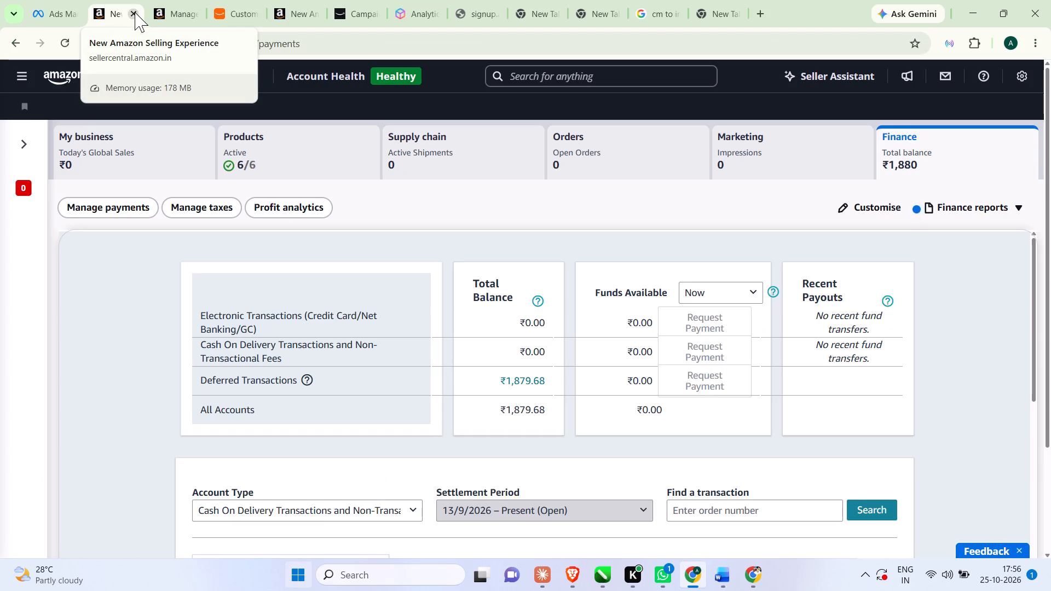
pyautogui.click(135, 12)
pyautogui.tripleClick(135, 12)
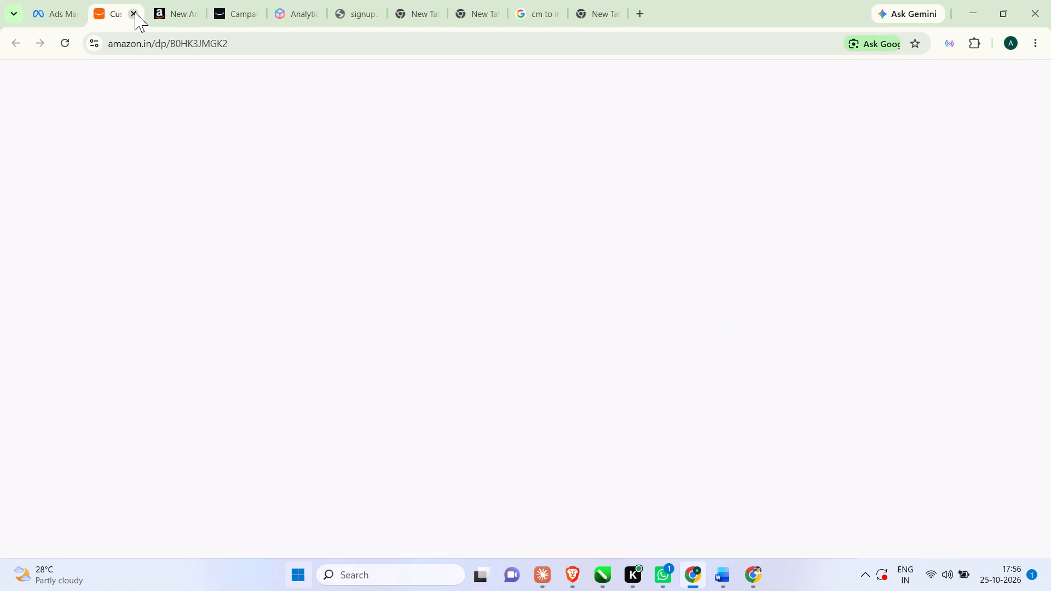
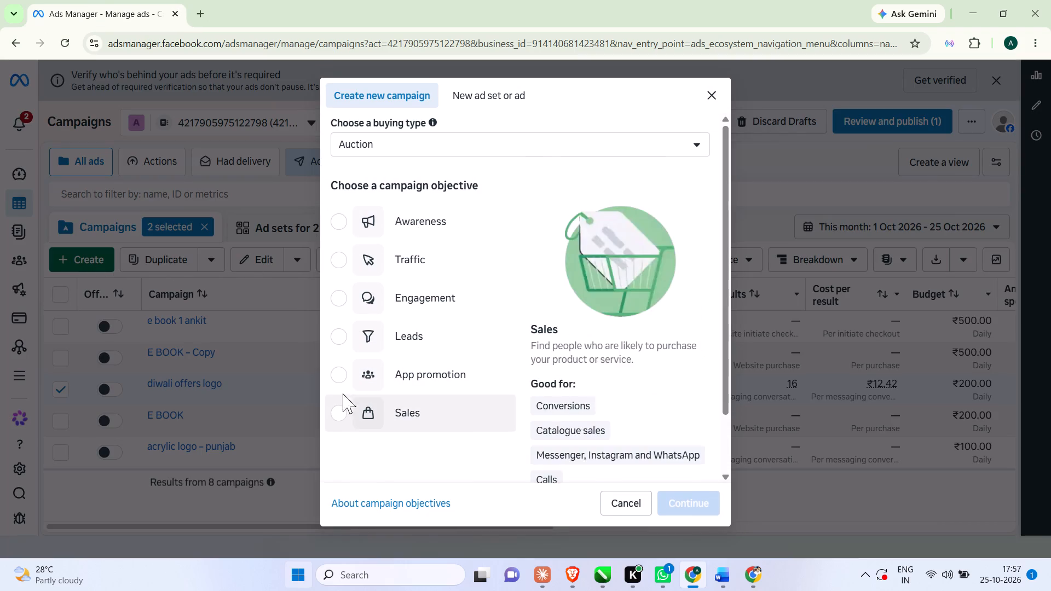
# Create a new auction campaign with the Leads objective.
pyautogui.click(346, 338)
pyautogui.click(683, 502)
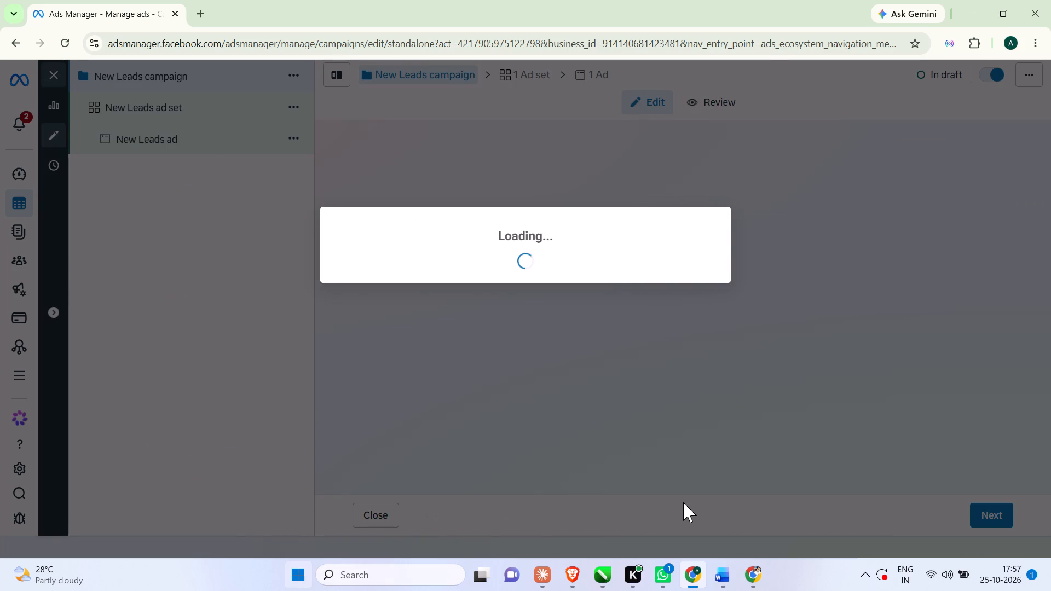
# Name the campaign fire extinguisher.
pyautogui.moveTo(476, 172); pyautogui.dragTo(302, 218)
pyautogui.write('fire exti')
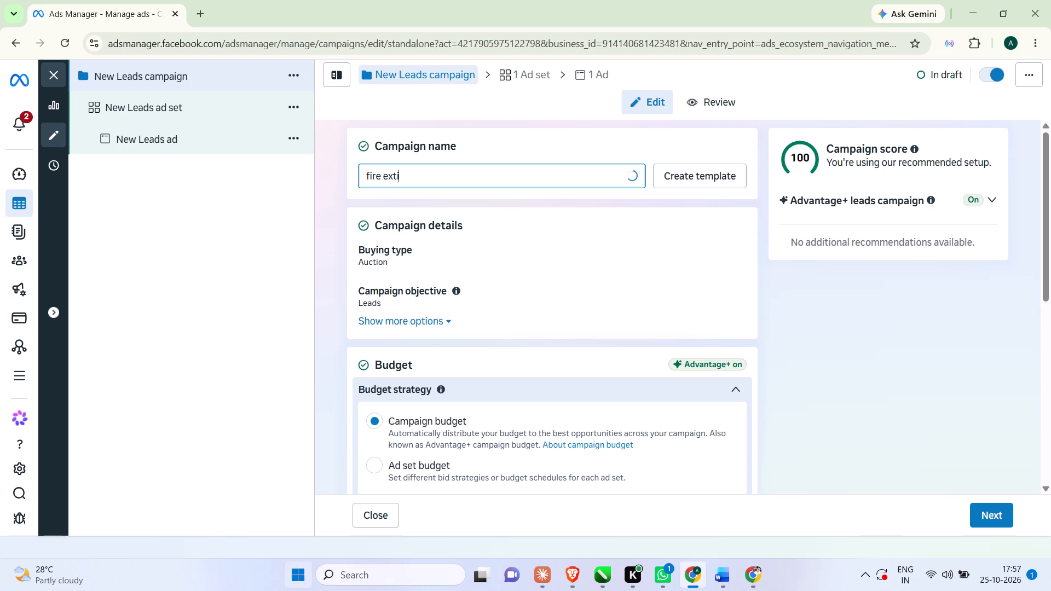
pyautogui.write('nguisher')
# Look over the campaign's budget, A/B test and special ad category settings, and continue to the ad set.
pyautogui.scroll(1, 302, 218)
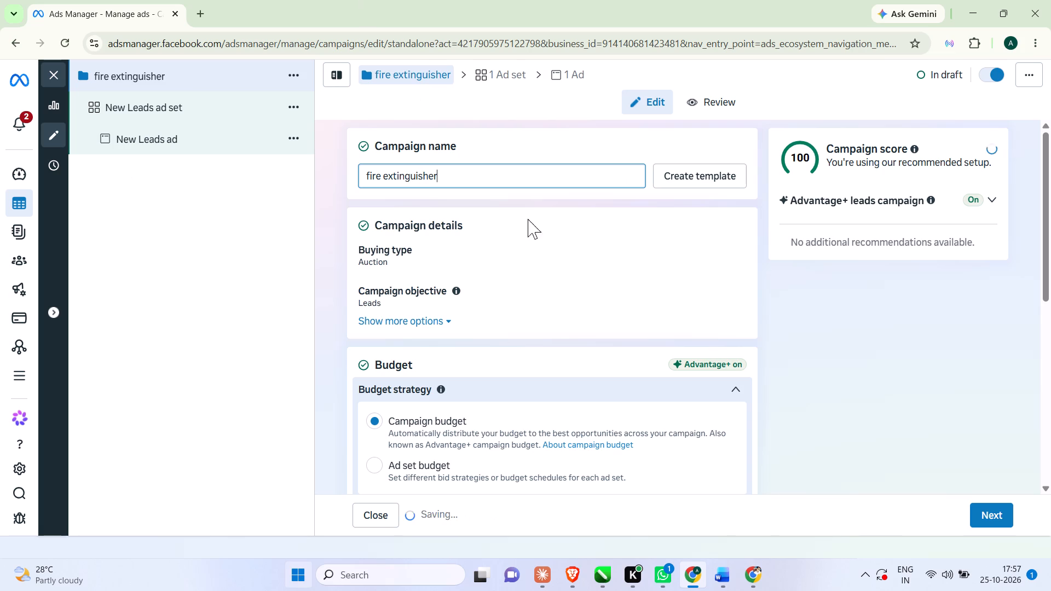
pyautogui.scroll(-6, 515, 333)
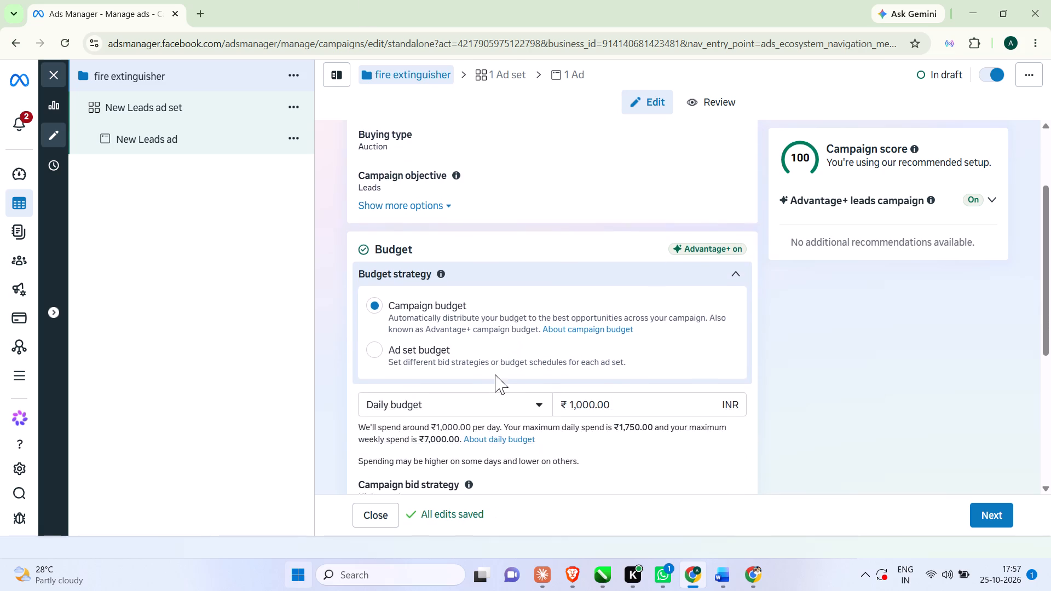
pyautogui.scroll(-2, 495, 374)
pyautogui.scroll(-20, 494, 374)
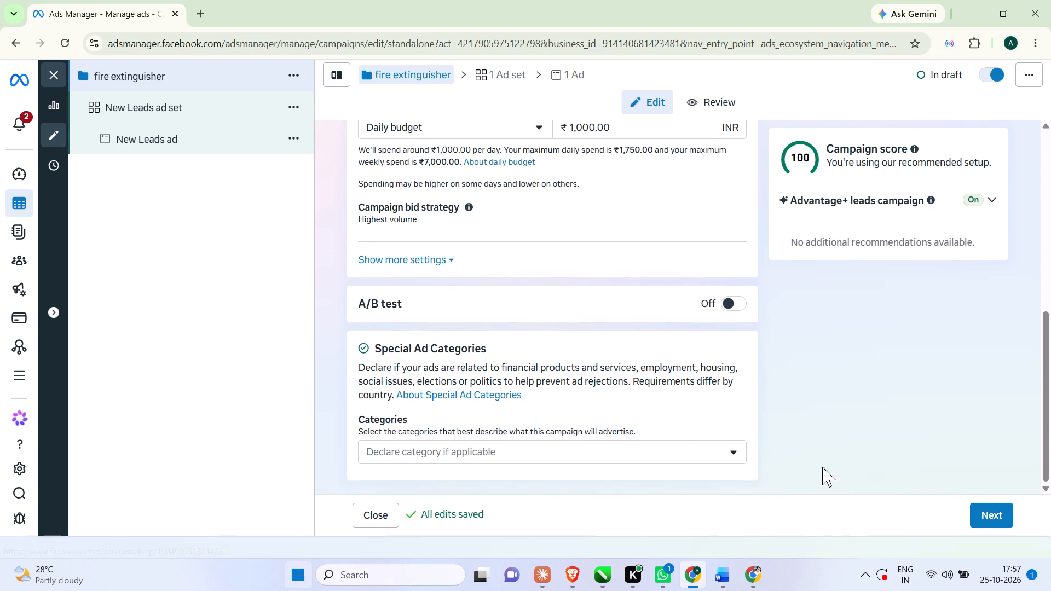
pyautogui.click(993, 514)
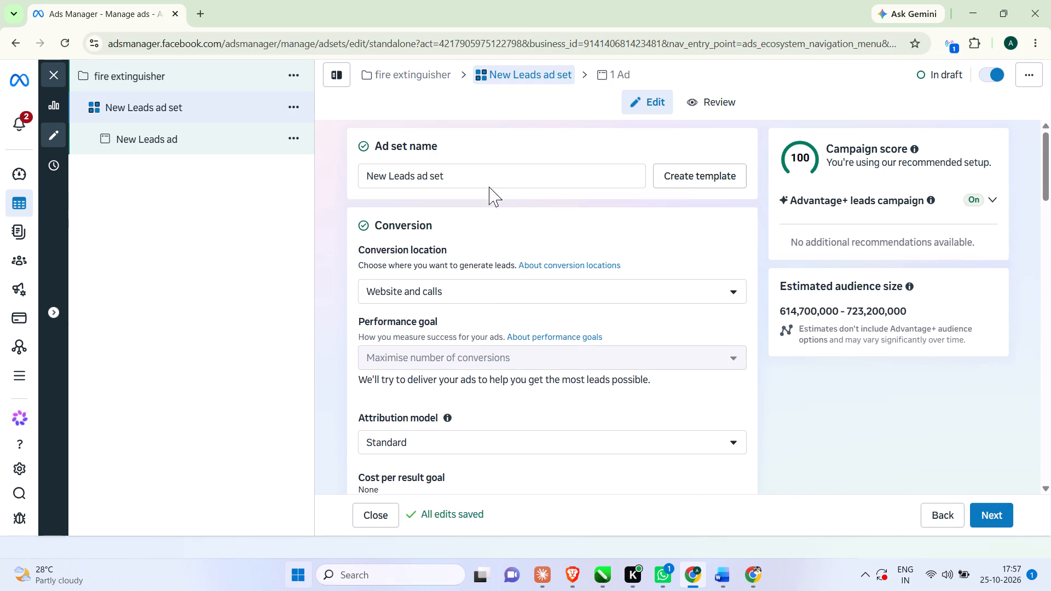
# Name the ad set fire ex.
pyautogui.moveTo(483, 178); pyautogui.dragTo(261, 179)
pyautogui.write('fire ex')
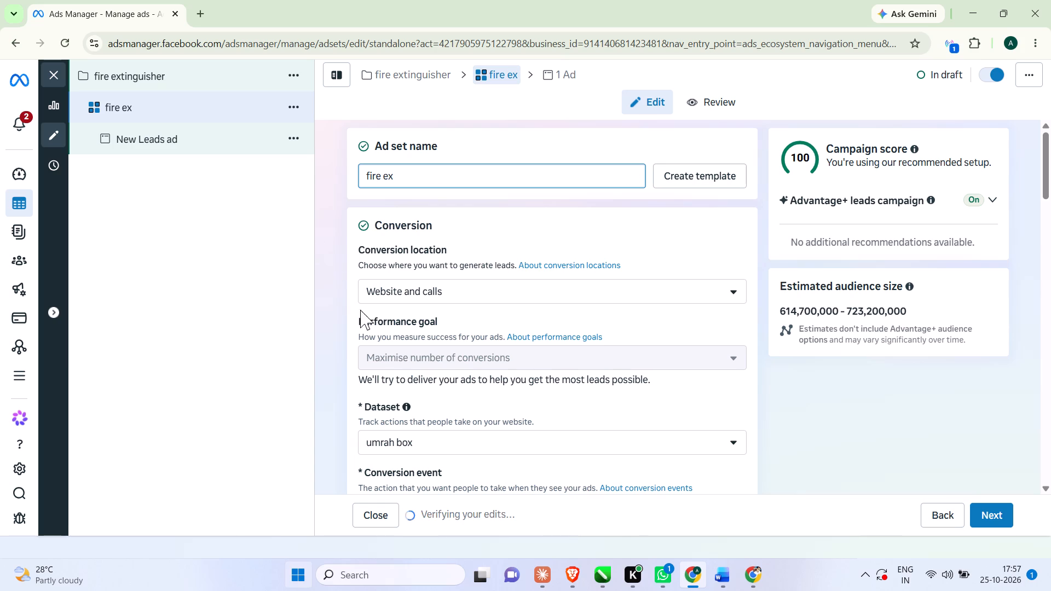
# Set the ad set's conversion location to the single destination WhatsApp.
pyautogui.click(462, 289)
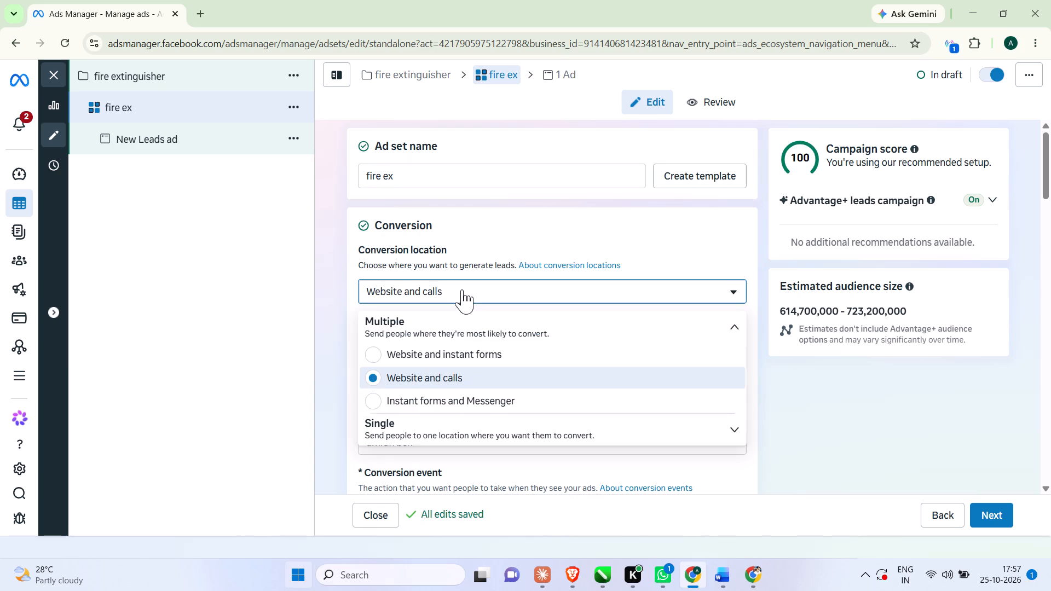
pyautogui.scroll(-4, 472, 372)
pyautogui.click(476, 370)
pyautogui.scroll(-3, 476, 370)
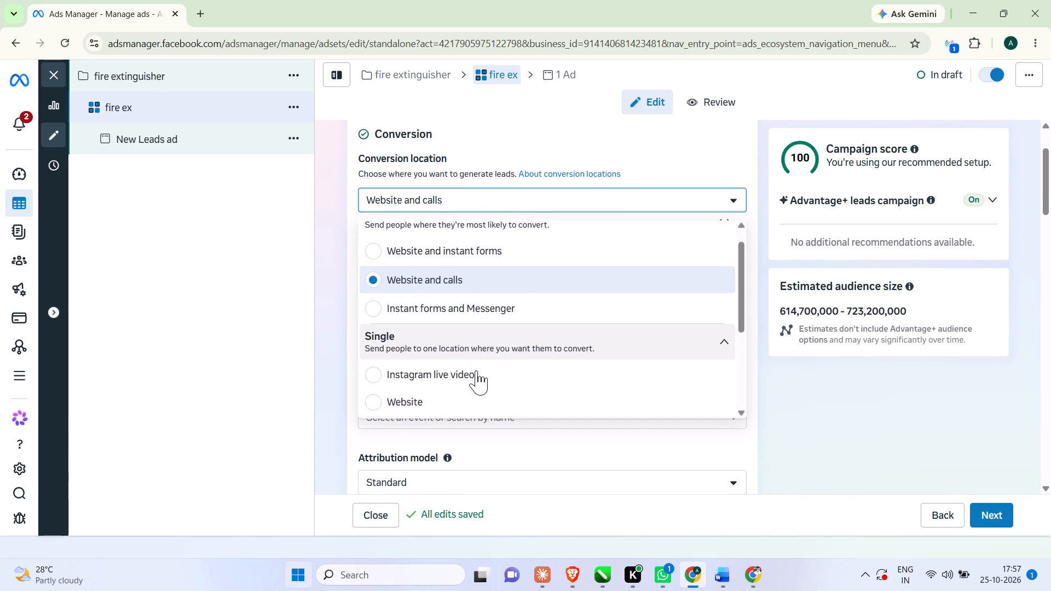
pyautogui.scroll(-2, 476, 370)
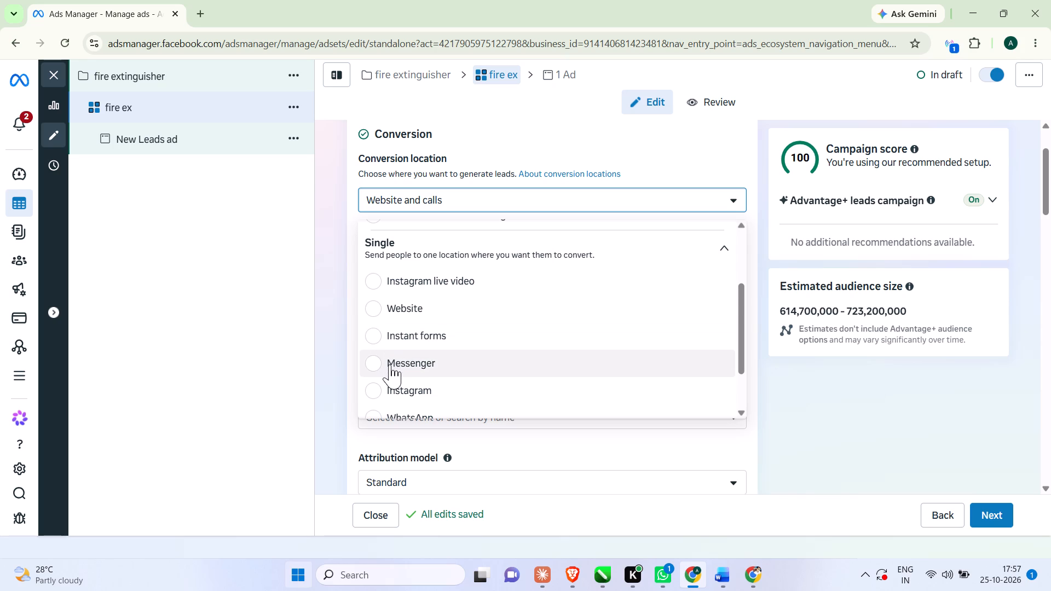
pyautogui.scroll(-3, 390, 364)
pyautogui.click(377, 351)
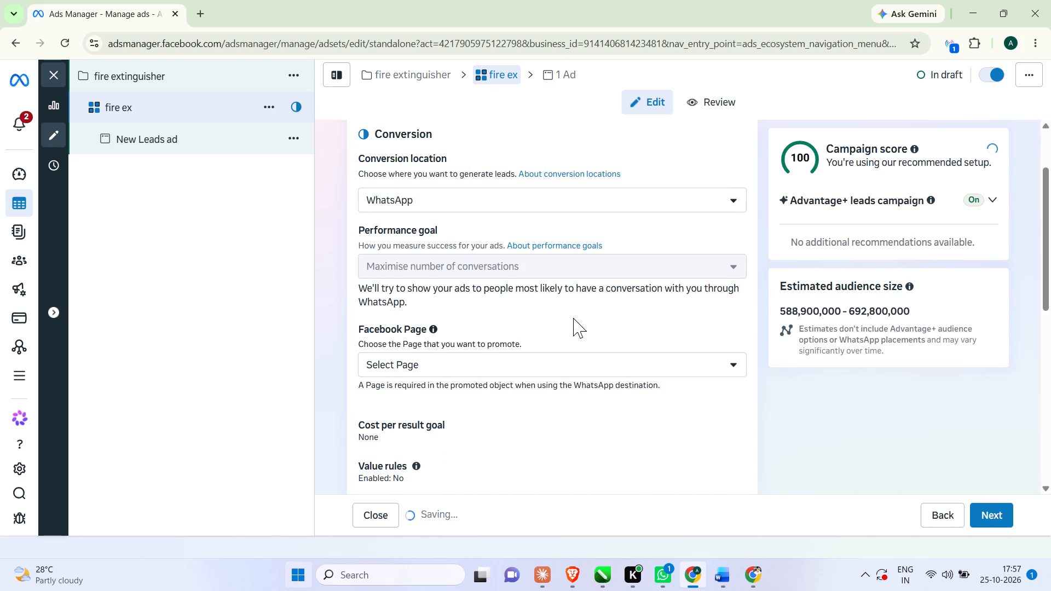
# Choose the personal Page Aura decor & design as the Facebook Page to promote.
pyautogui.scroll(-2, 573, 318)
pyautogui.click(550, 321)
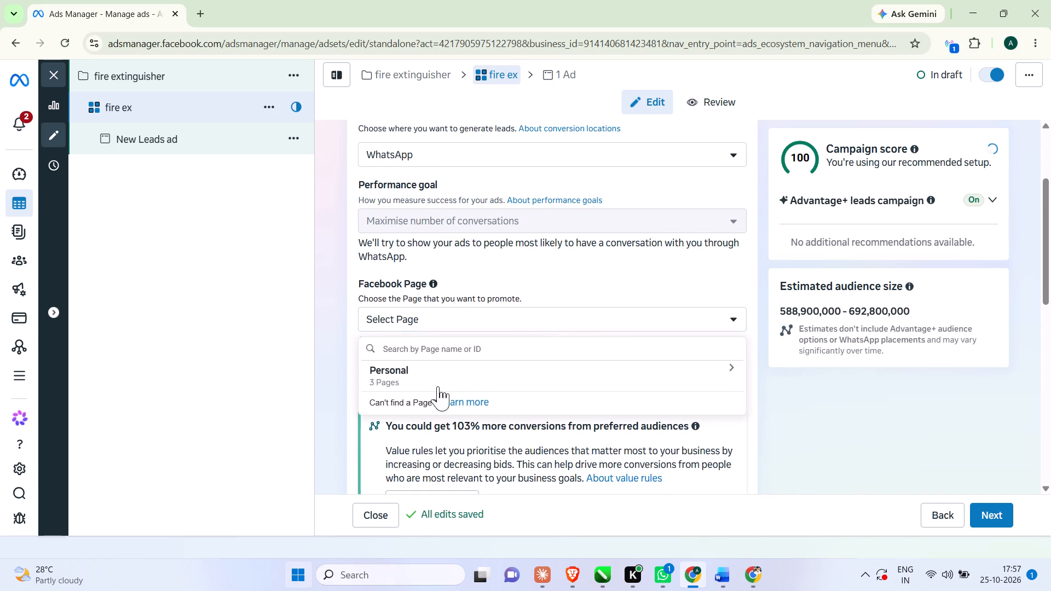
pyautogui.click(443, 385)
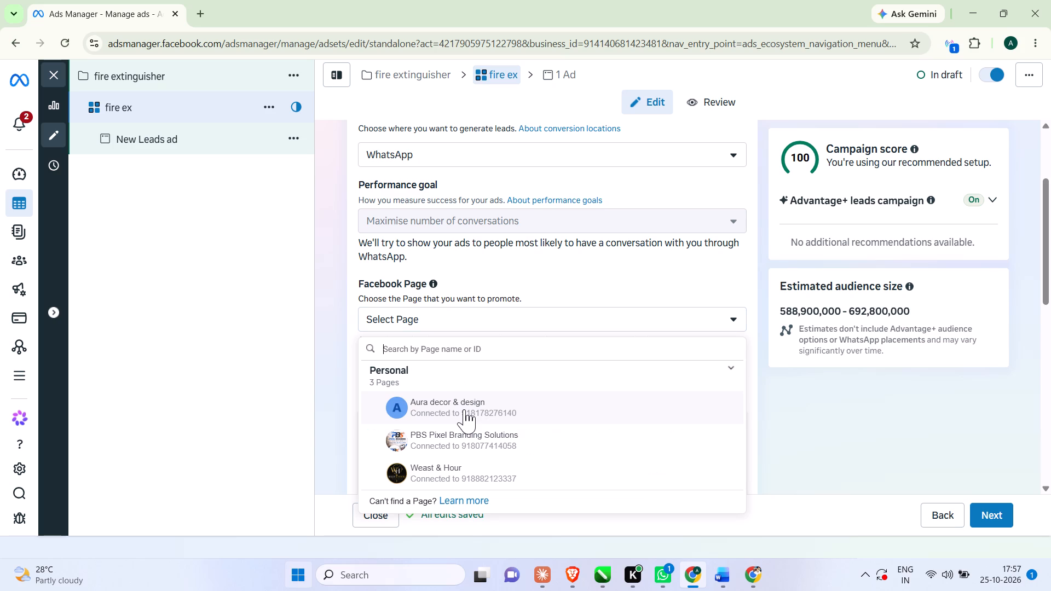
pyautogui.click(464, 409)
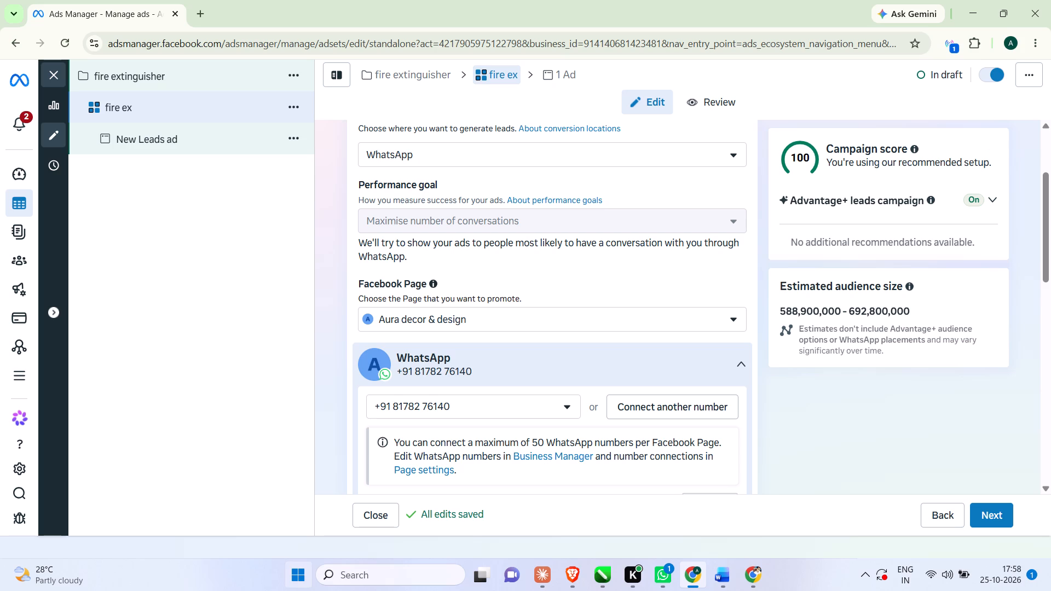
# Switch the Page's WhatsApp contact to its other connected phone number.
pyautogui.click(510, 398)
pyautogui.click(486, 347)
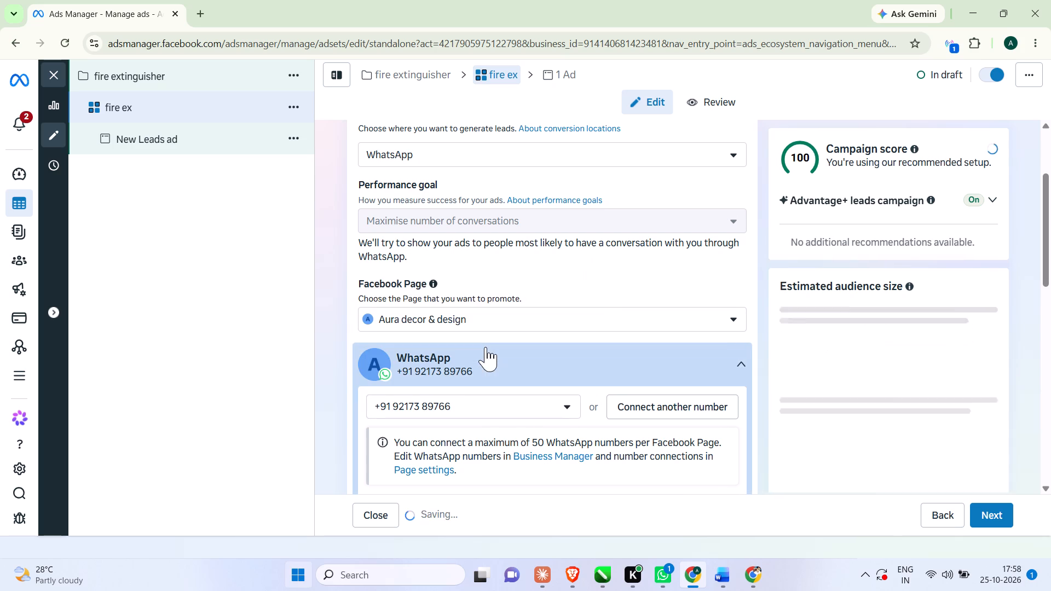
# Look over the ad set's WhatsApp, budget and schedule, audience, regulatory and placement settings.
pyautogui.scroll(-3, 542, 310)
pyautogui.scroll(-4, 580, 345)
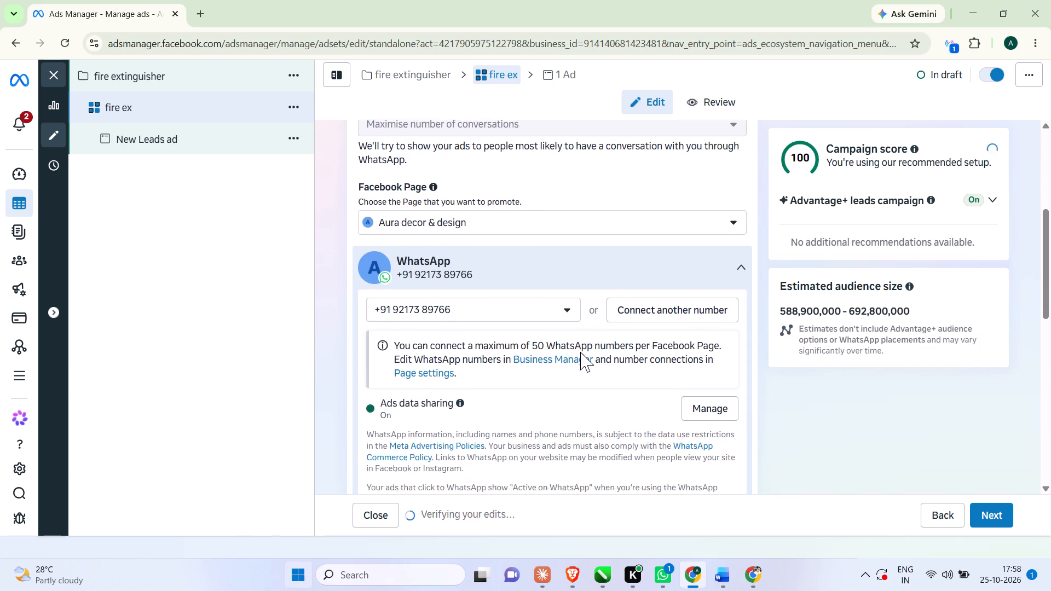
pyautogui.scroll(-14, 580, 352)
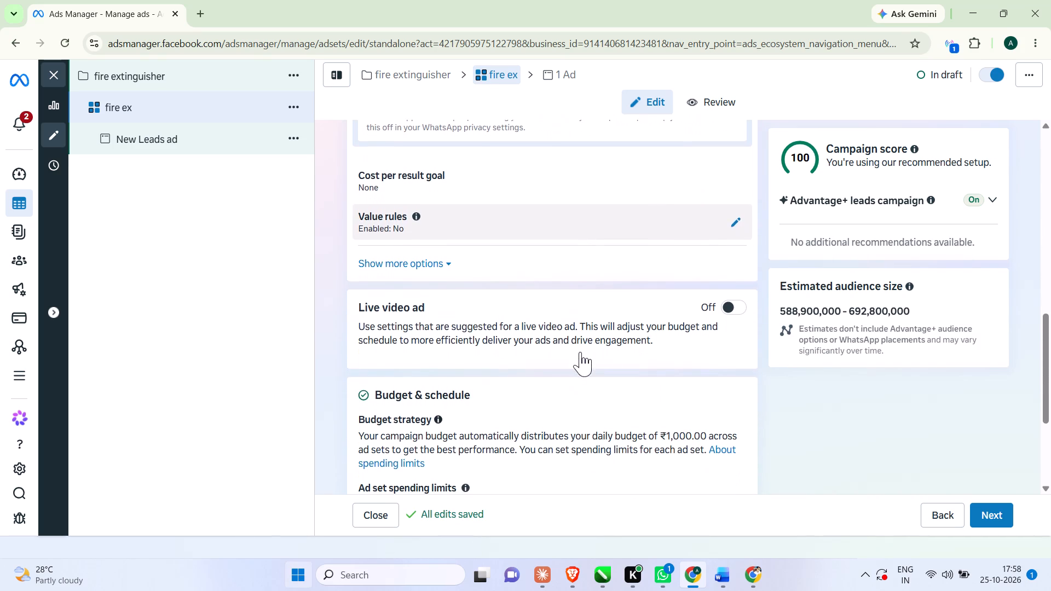
pyautogui.scroll(-11, 654, 329)
pyautogui.scroll(-1, 666, 395)
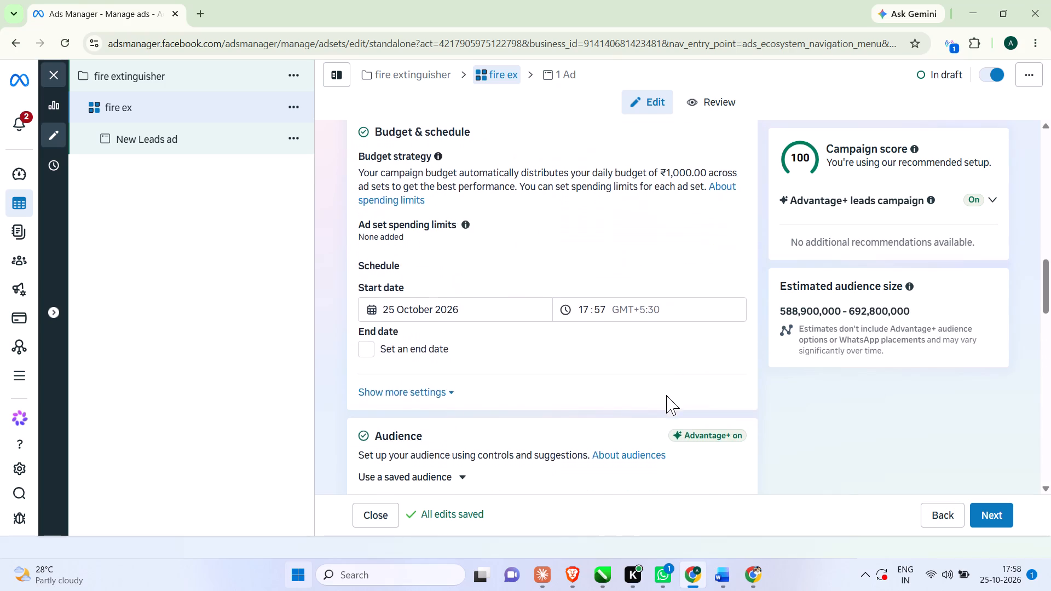
pyautogui.scroll(-11, 665, 397)
pyautogui.scroll(-20, 665, 397)
pyautogui.scroll(-5, 665, 397)
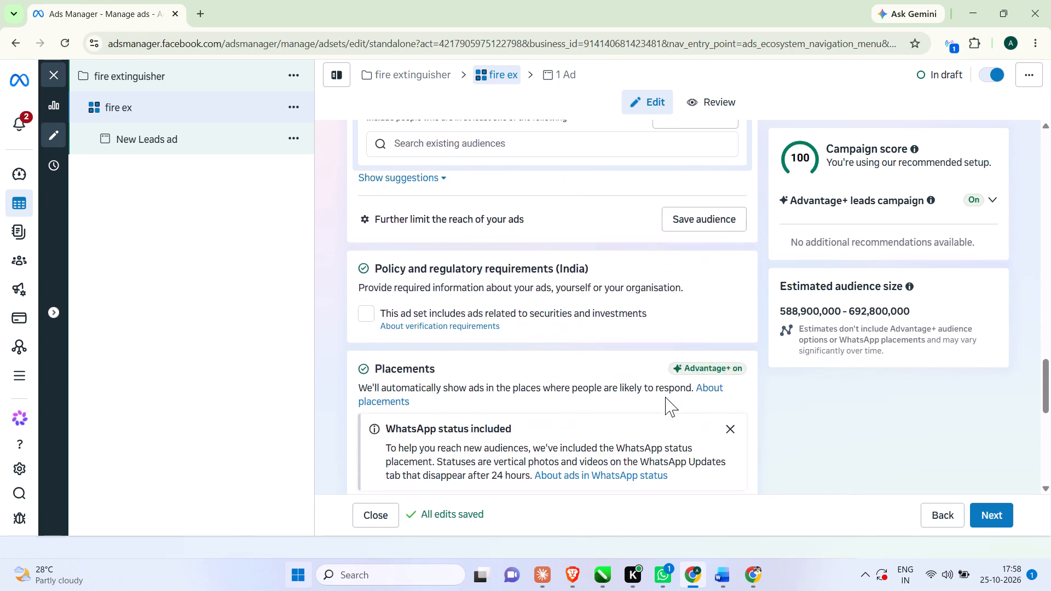
pyautogui.scroll(-7, 665, 397)
pyautogui.scroll(20, 665, 397)
pyautogui.scroll(13, 665, 397)
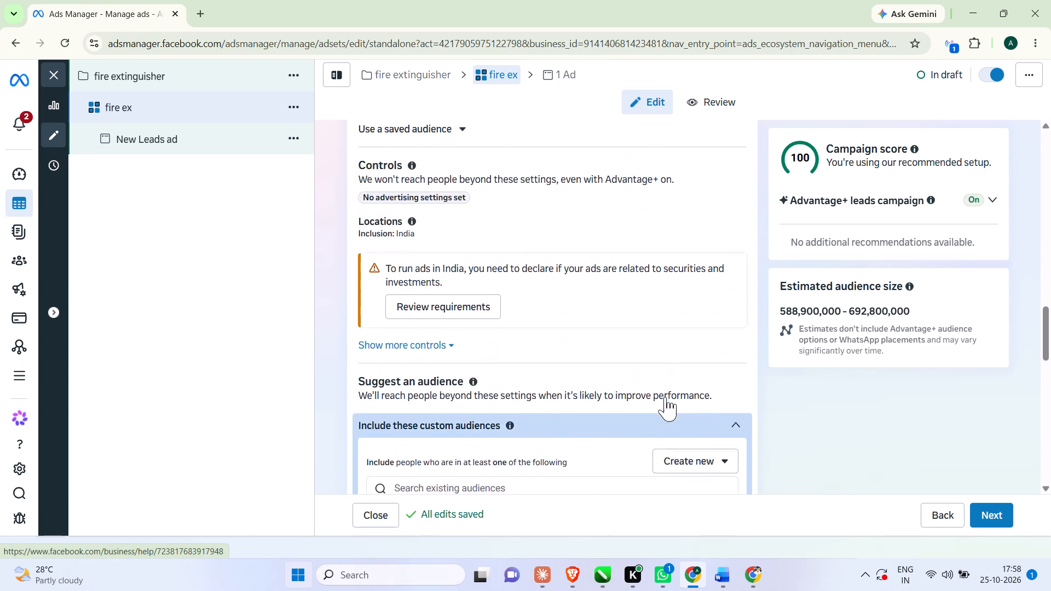
pyautogui.scroll(17, 665, 397)
pyautogui.scroll(6, 577, 369)
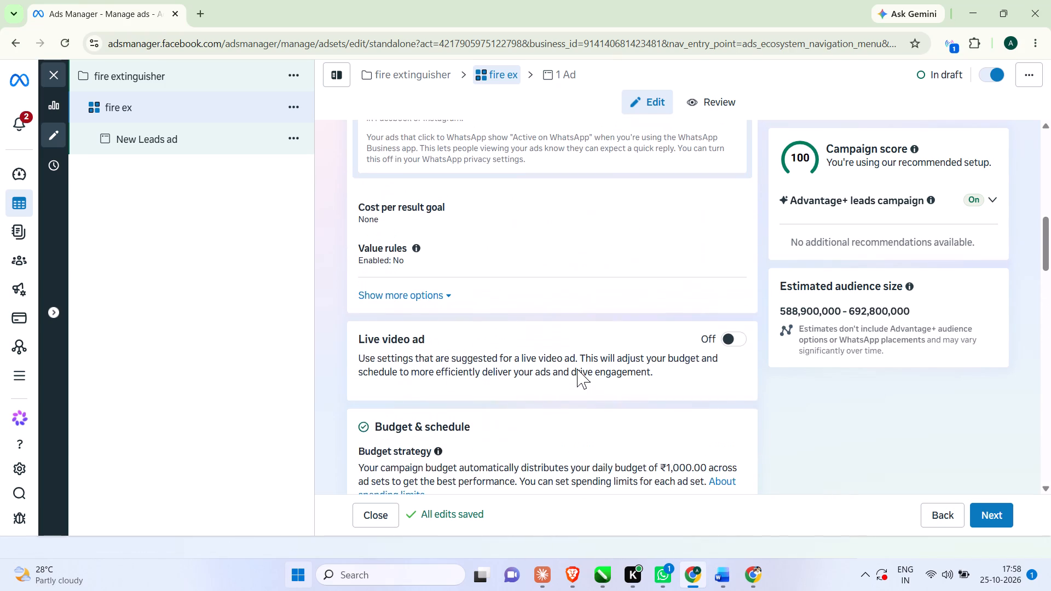
pyautogui.scroll(10, 577, 369)
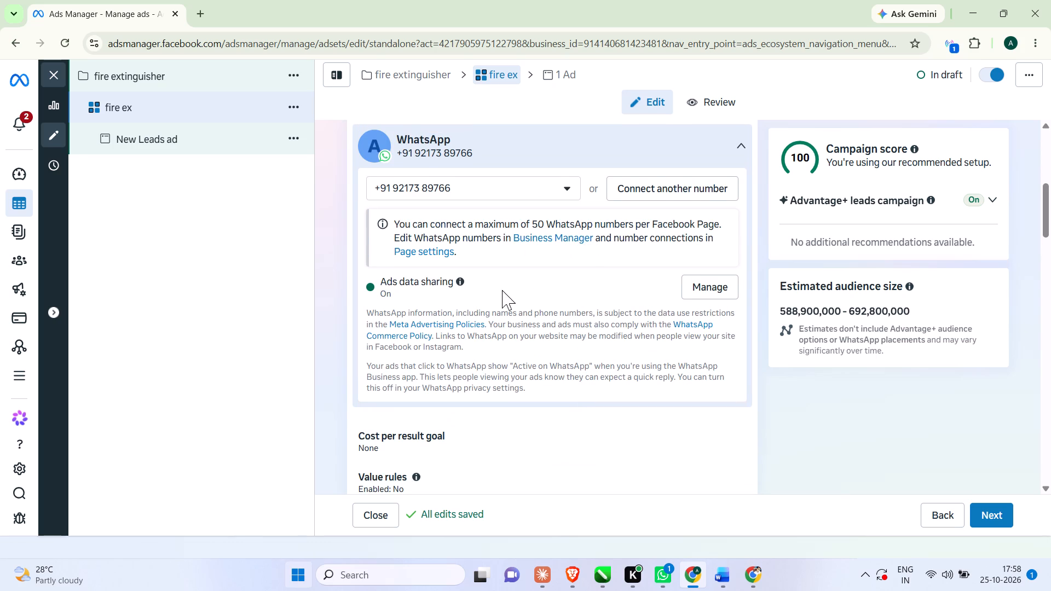
# Open the audience's location targeting for editing.
pyautogui.scroll(-15, 535, 385)
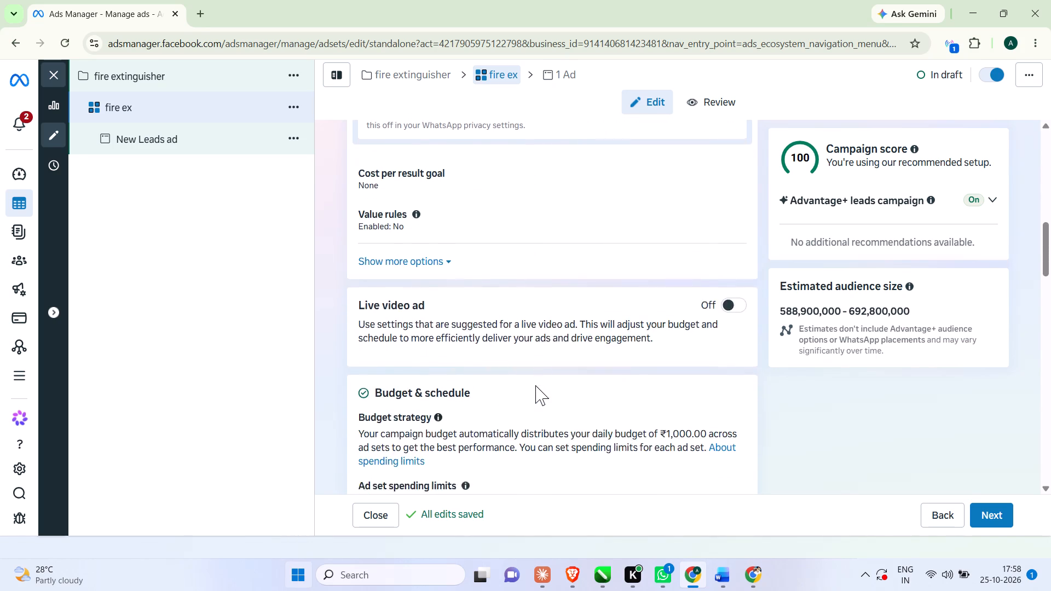
pyautogui.scroll(-13, 535, 385)
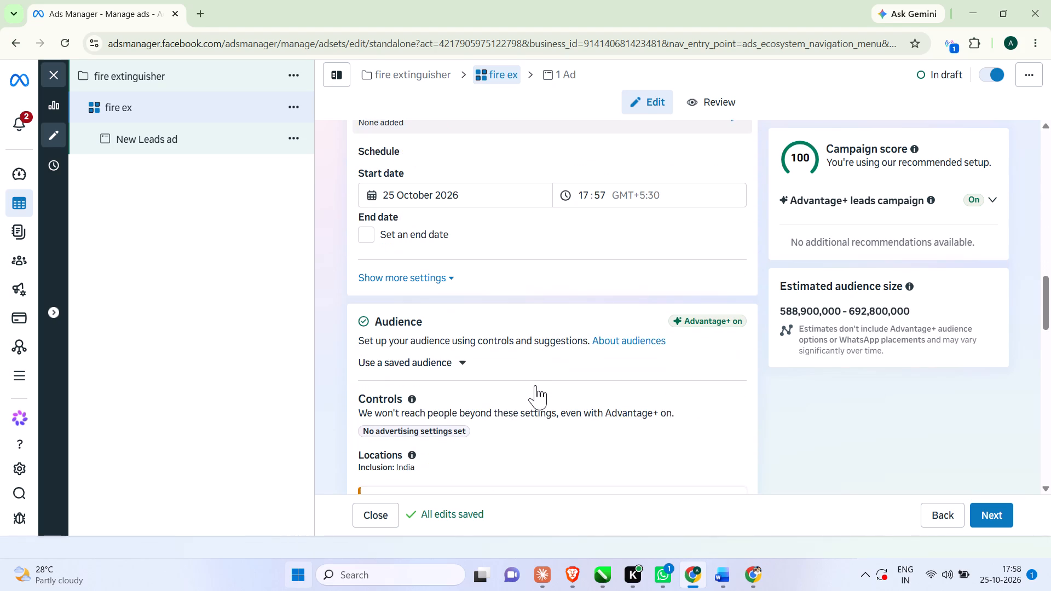
pyautogui.scroll(-5, 535, 385)
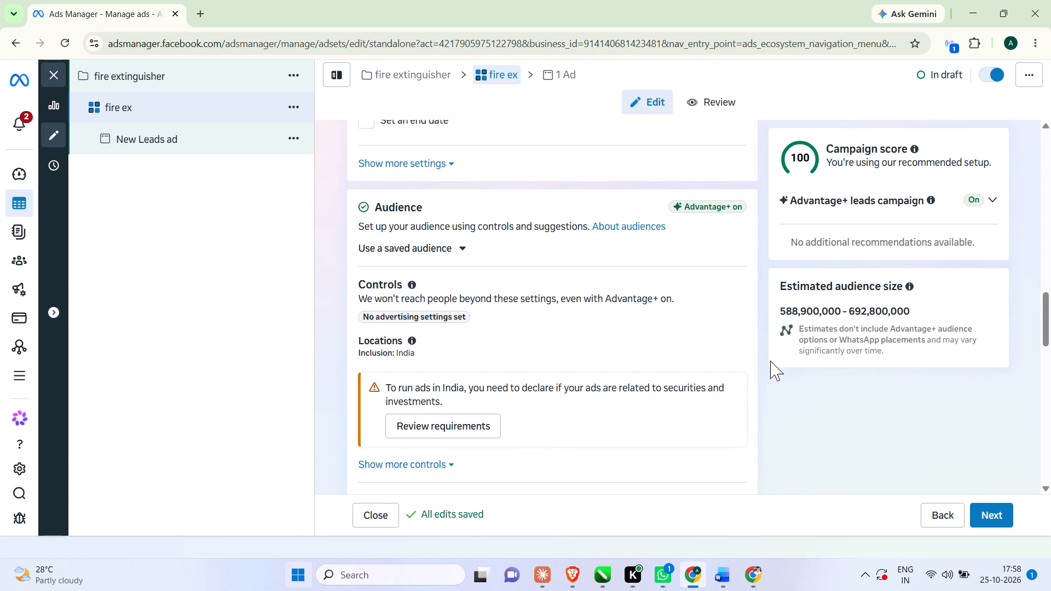
pyautogui.click(736, 348)
pyautogui.scroll(-3, 492, 417)
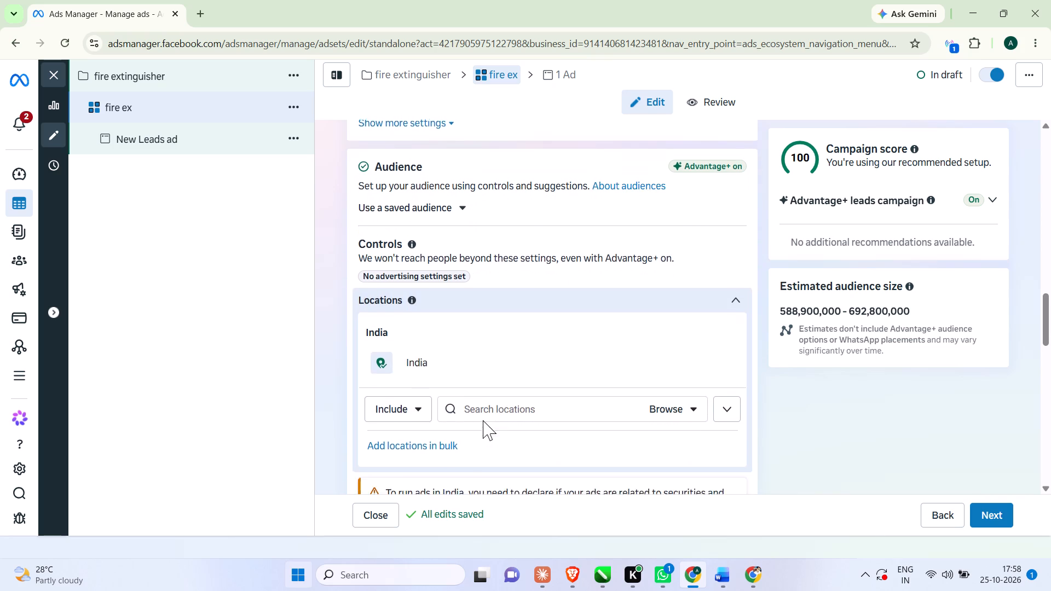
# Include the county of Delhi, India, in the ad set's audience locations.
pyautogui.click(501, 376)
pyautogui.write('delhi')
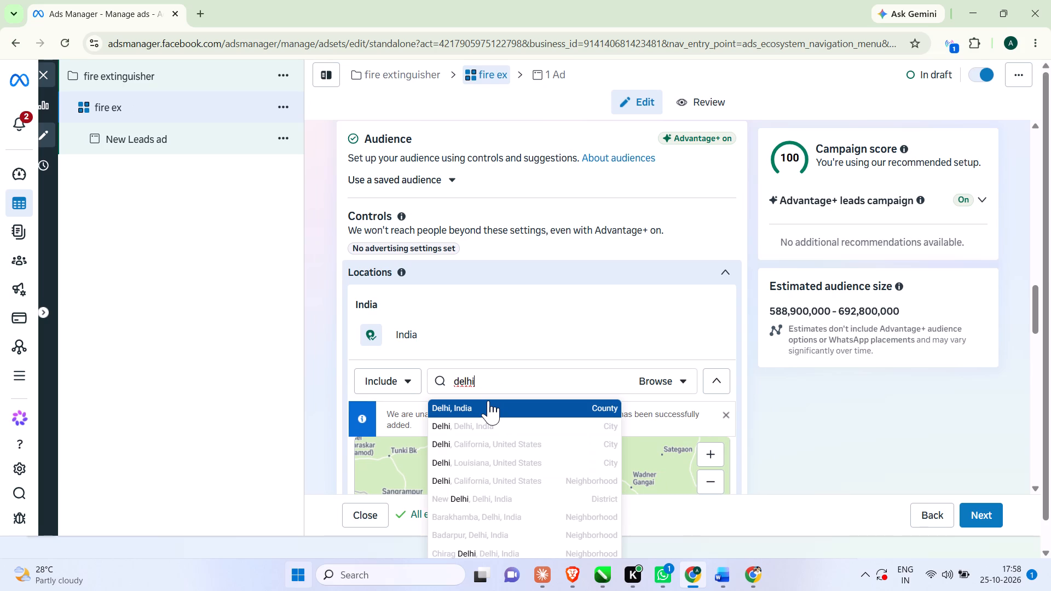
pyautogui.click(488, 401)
# Examine the Delhi target area on the locations map and the available location browsing categories.
pyautogui.scroll(-2, 513, 378)
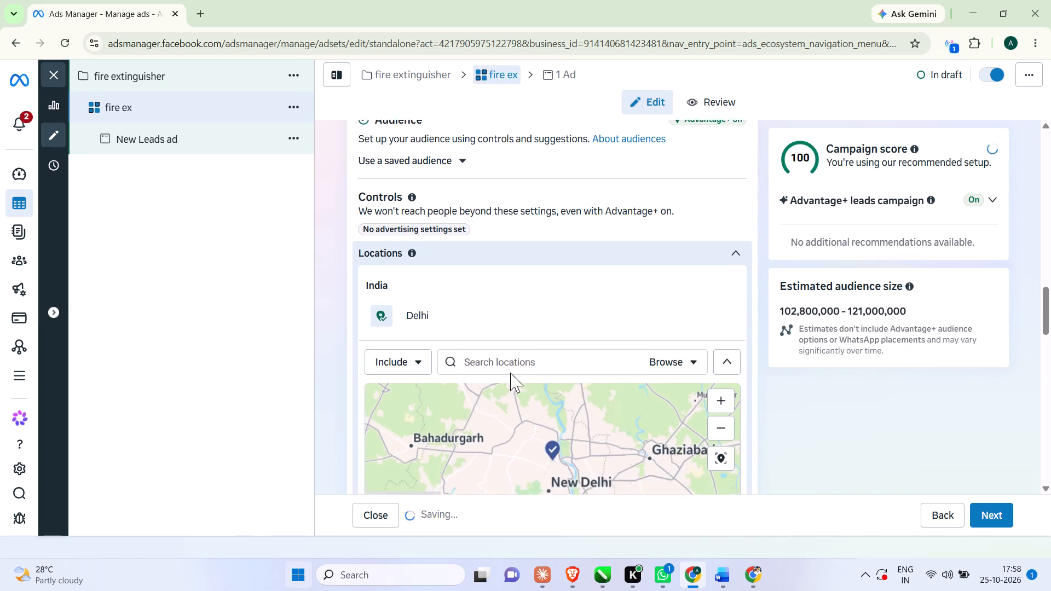
pyautogui.scroll(-3, 510, 373)
pyautogui.scroll(5, 530, 410)
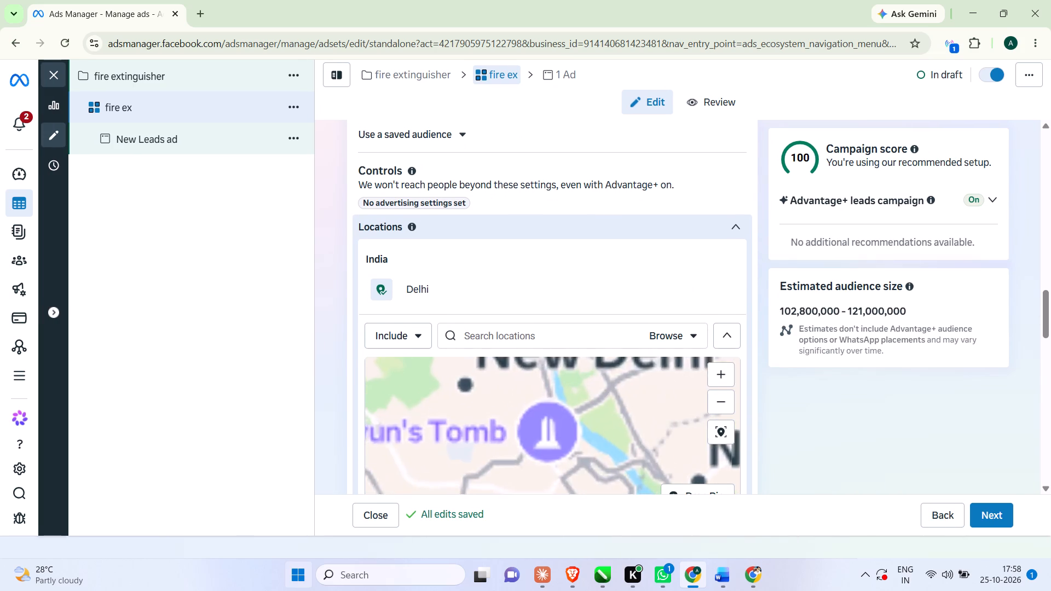
pyautogui.scroll(-1, 518, 418)
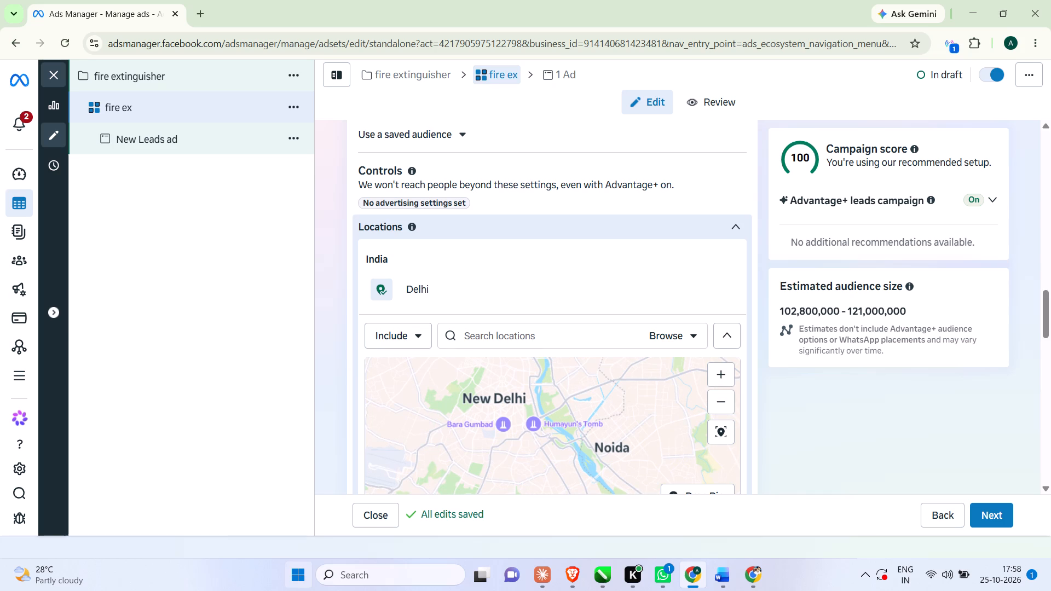
pyautogui.click(720, 438)
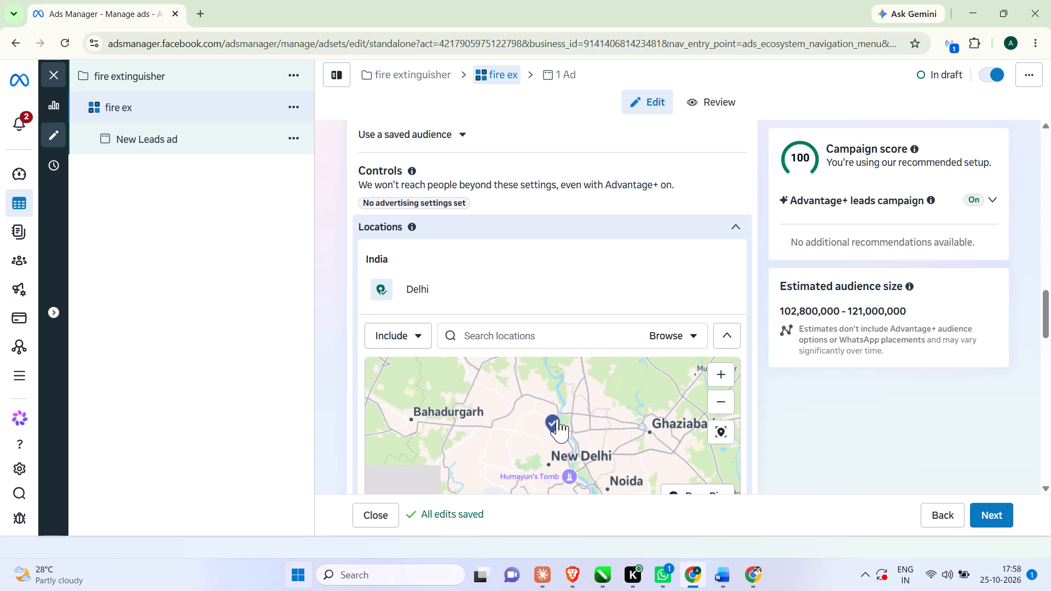
pyautogui.moveTo(555, 421); pyautogui.dragTo(547, 421)
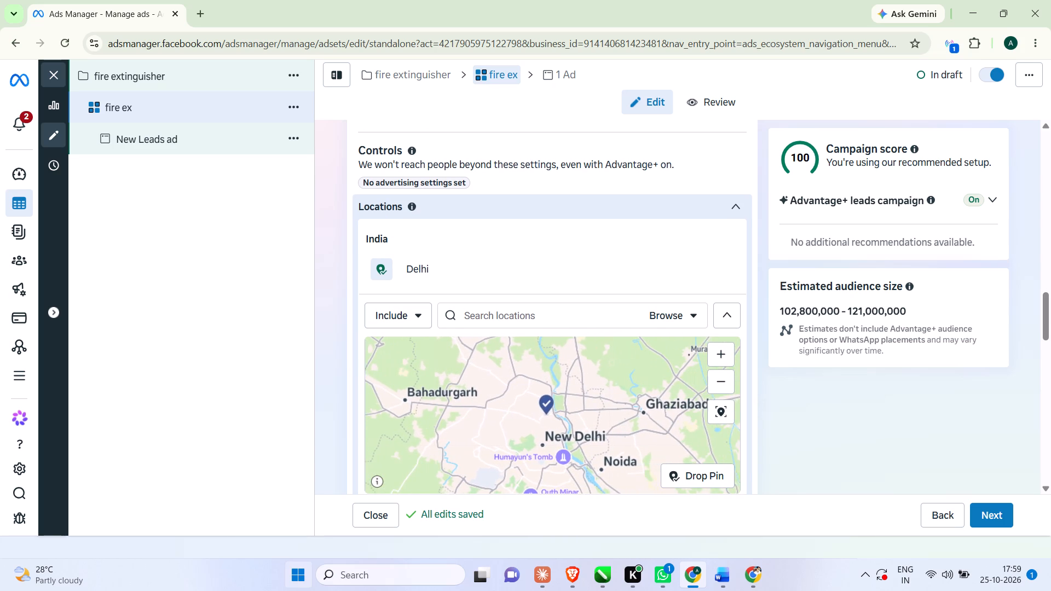
pyautogui.moveTo(547, 421); pyautogui.dragTo(548, 421)
pyautogui.click(681, 325)
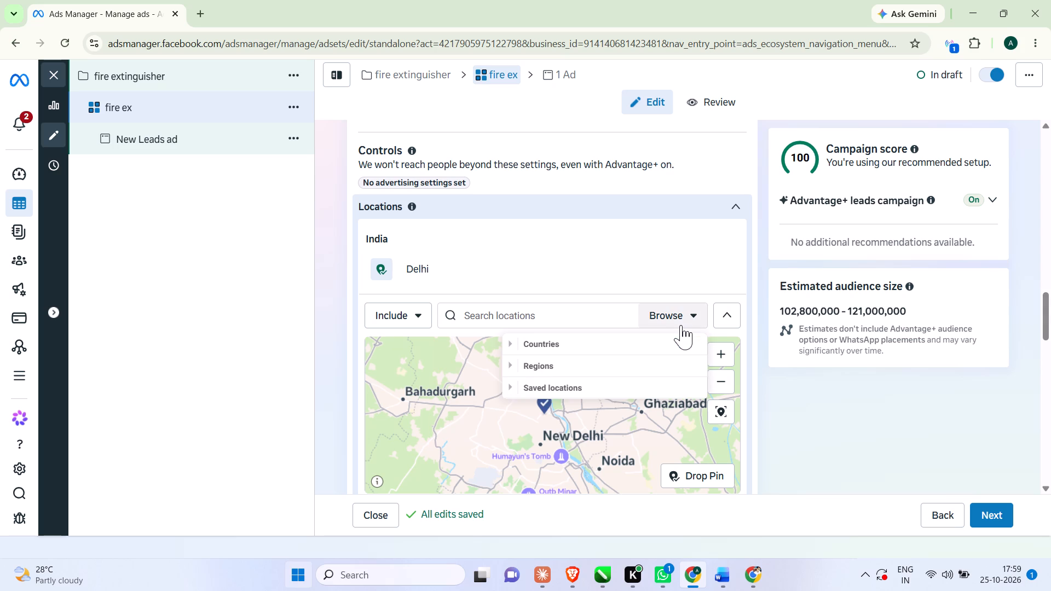
pyautogui.click(681, 320)
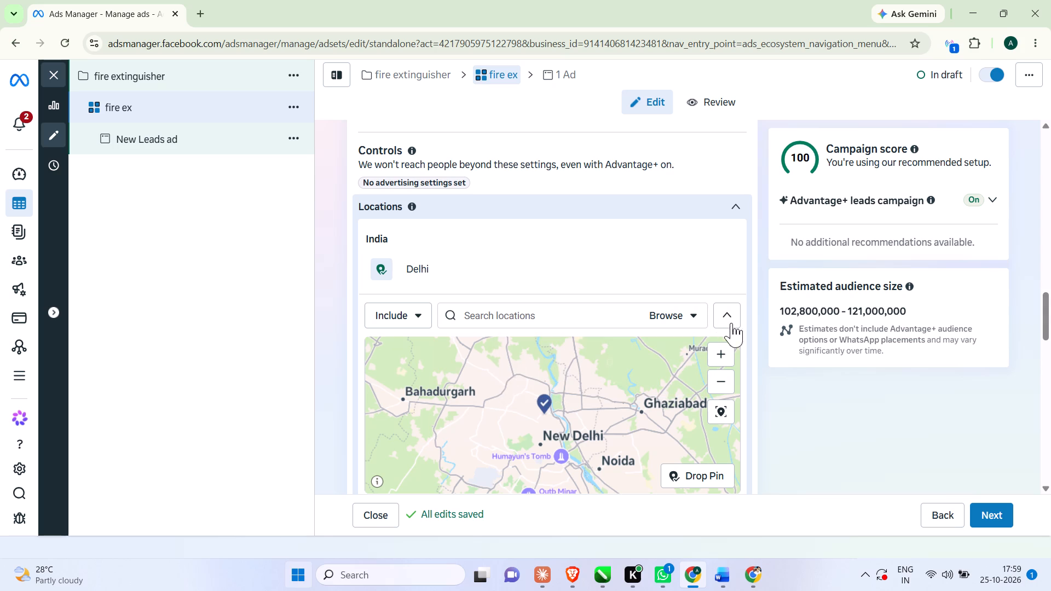
pyautogui.scroll(-1, 647, 439)
pyautogui.scroll(2, 623, 427)
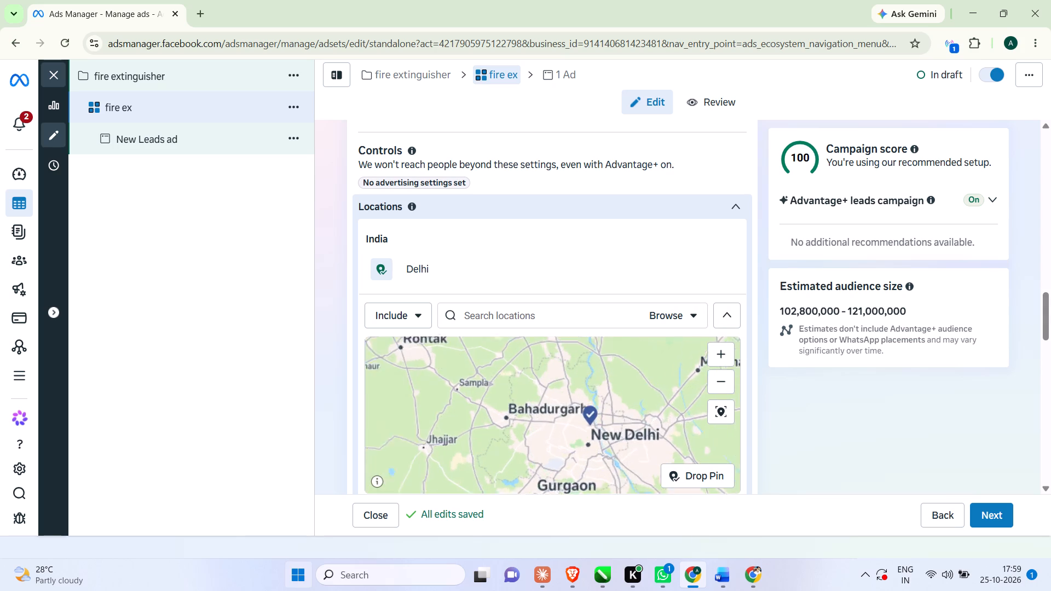
pyautogui.scroll(5, 623, 427)
pyautogui.scroll(-2, 431, 403)
pyautogui.scroll(1, 402, 427)
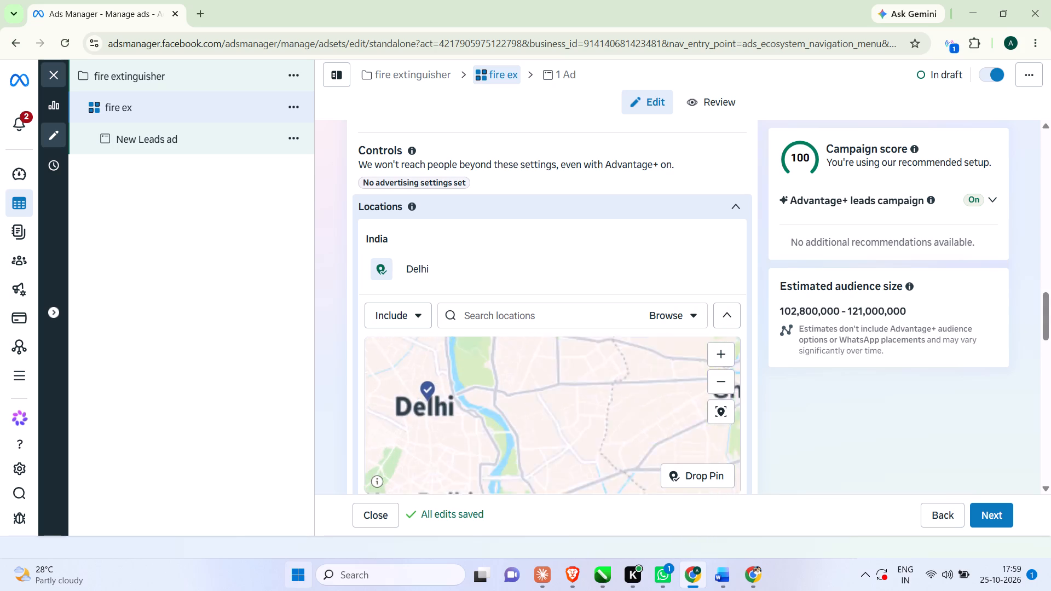
pyautogui.scroll(9, 425, 411)
pyautogui.scroll(7, 475, 368)
pyautogui.scroll(-3, 538, 414)
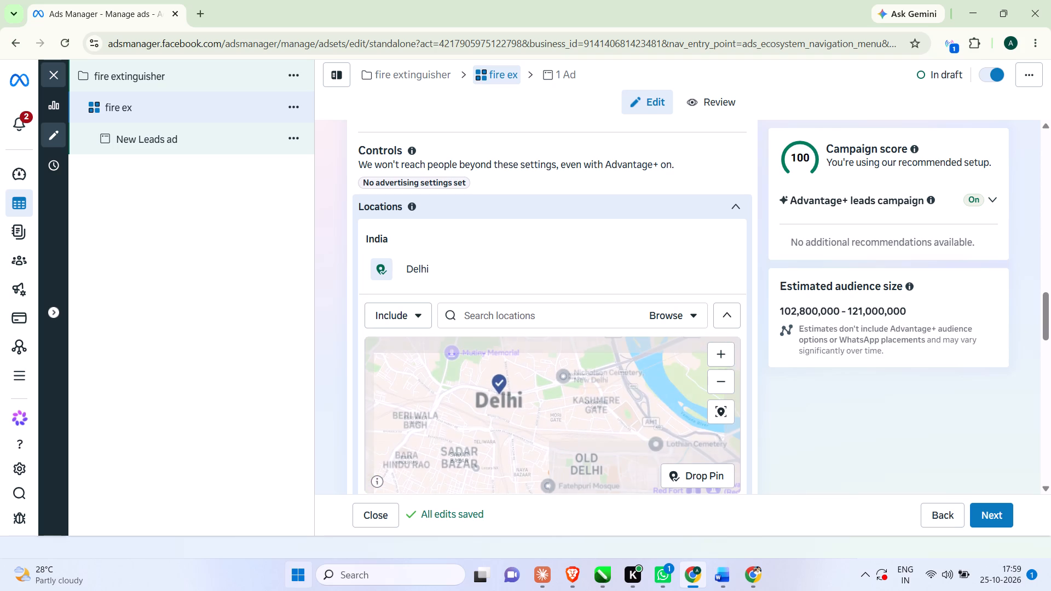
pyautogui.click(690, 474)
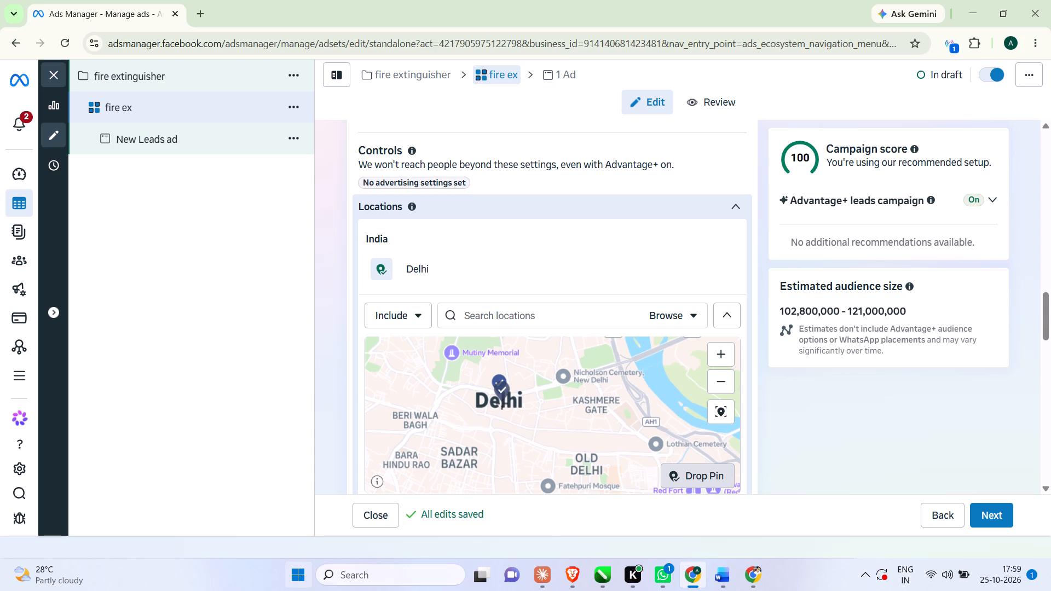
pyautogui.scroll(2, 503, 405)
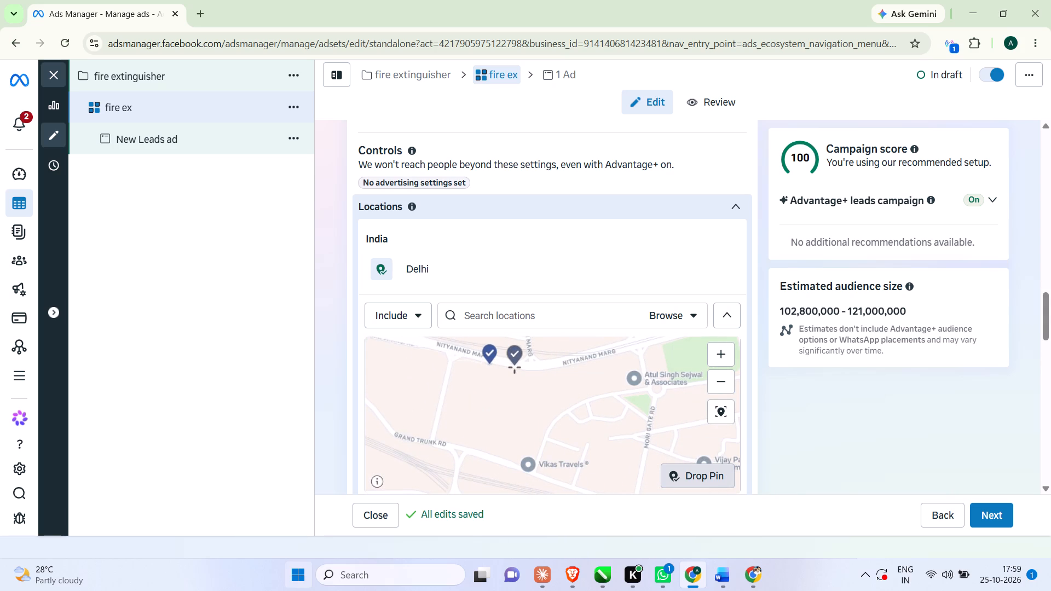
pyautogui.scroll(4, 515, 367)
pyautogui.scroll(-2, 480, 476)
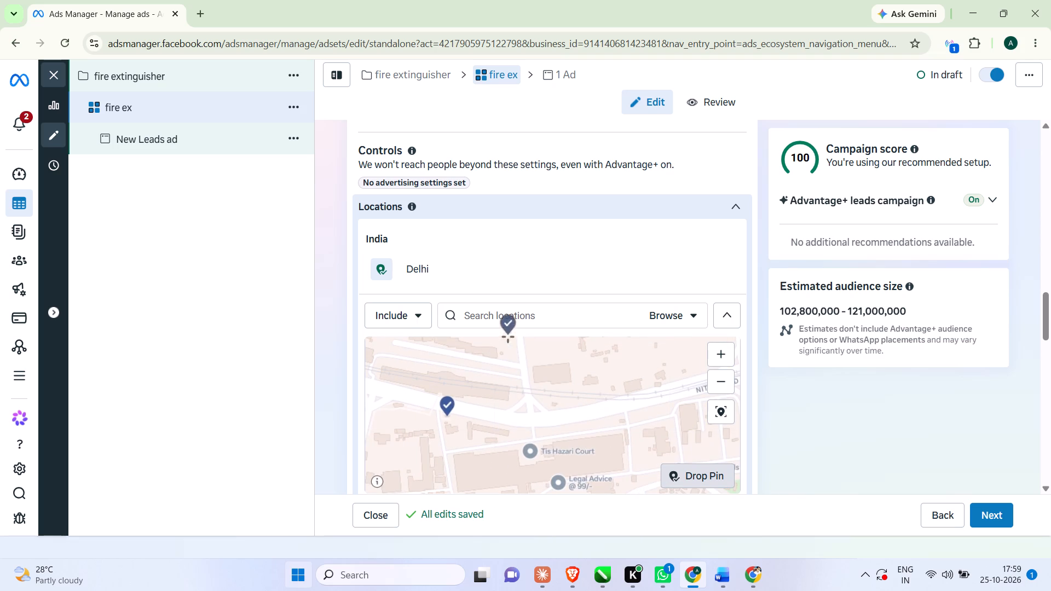
# Include the postcode 110053, Delhi, in the audience locations.
pyautogui.click(511, 323)
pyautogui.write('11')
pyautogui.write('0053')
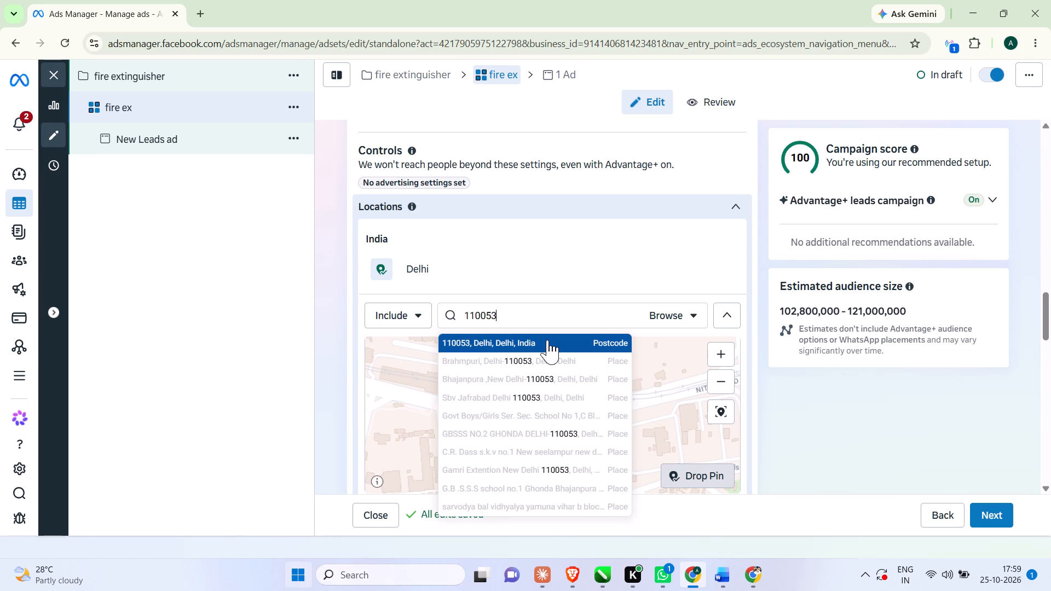
pyautogui.click(547, 340)
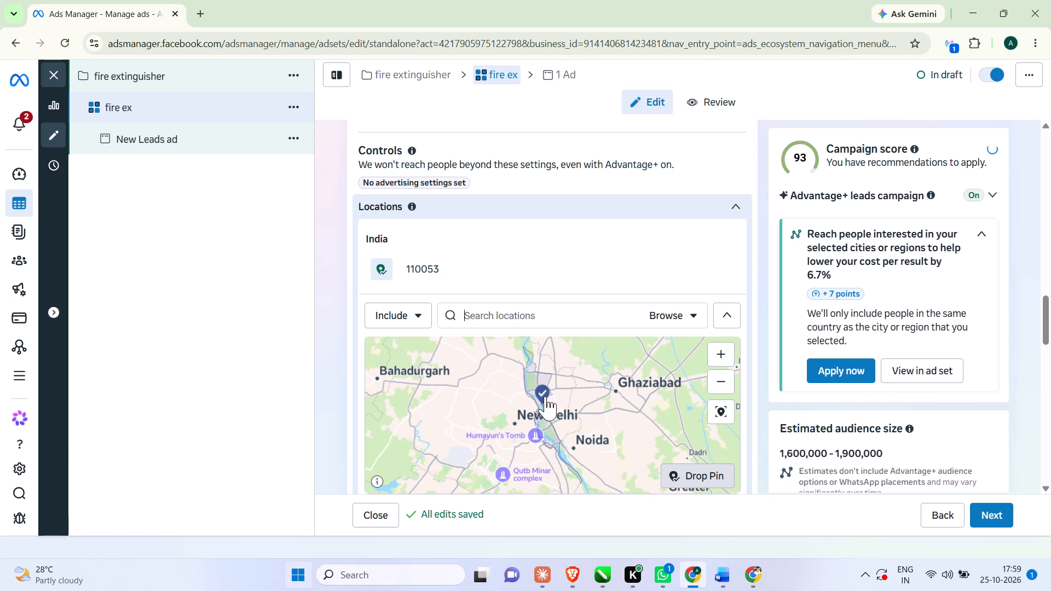
# Drop a location pin on Faridabad at about (28.43, 77.33) with a 16 km radius.
pyautogui.scroll(-4, 519, 312)
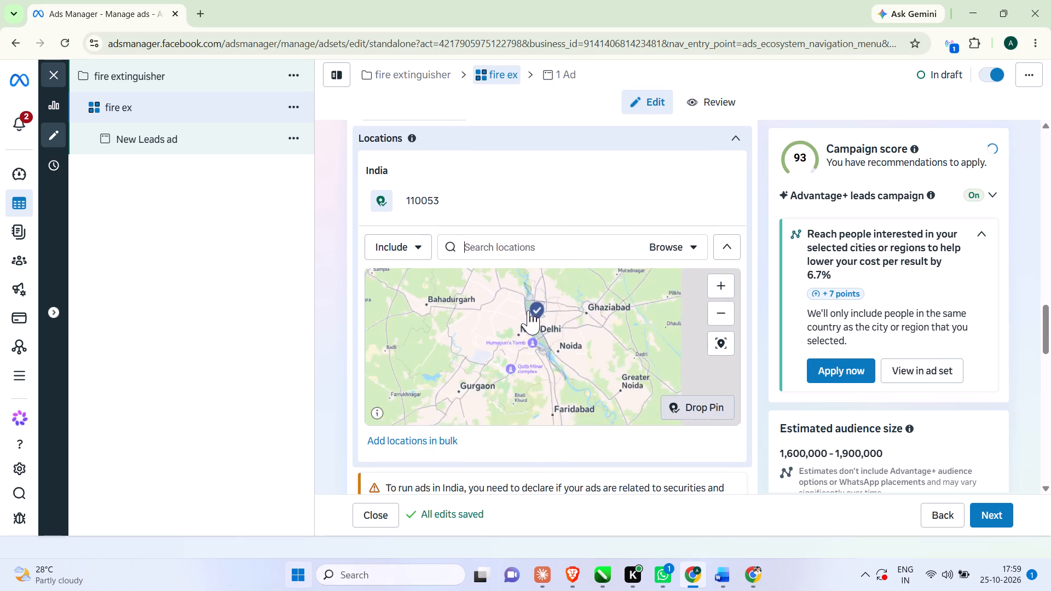
pyautogui.click(680, 410)
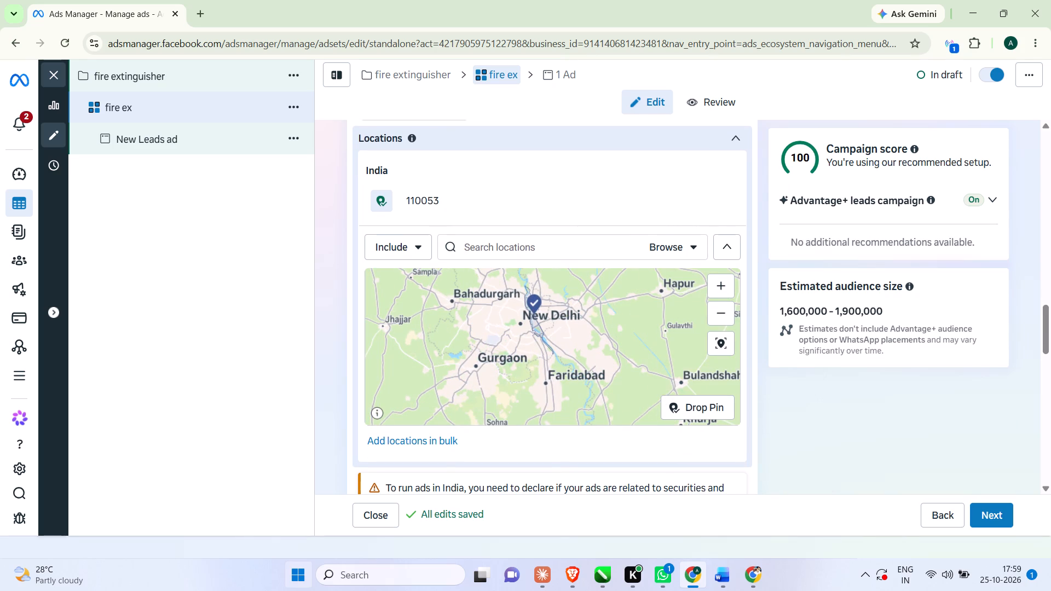
pyautogui.click(699, 404)
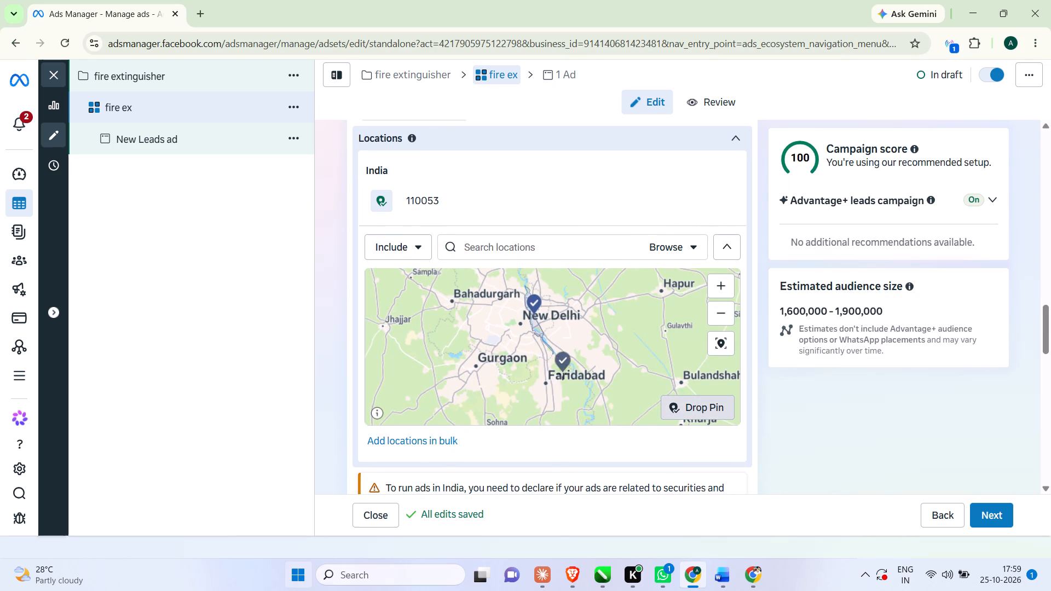
pyautogui.click(550, 375)
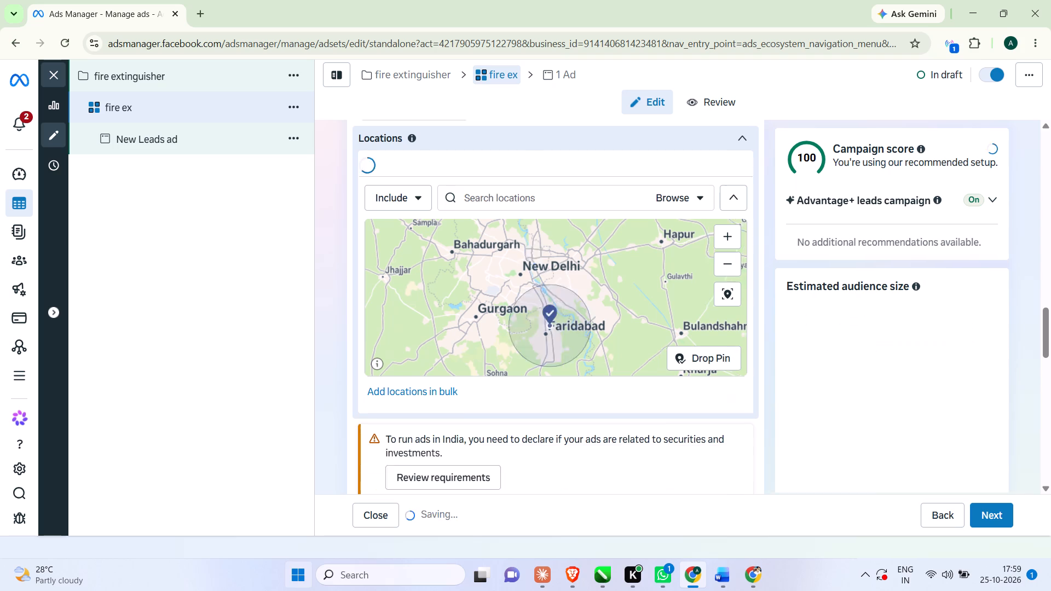
# Drop a location pin on Gurgaon at about (28.45, 77.02) with a 16 km radius.
pyautogui.click(695, 443)
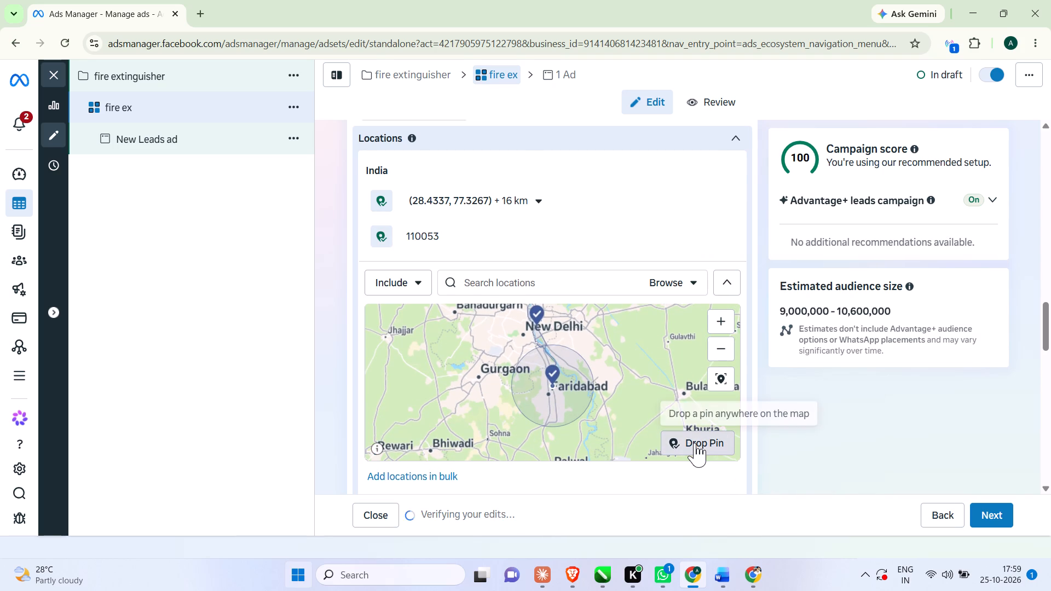
pyautogui.click(479, 378)
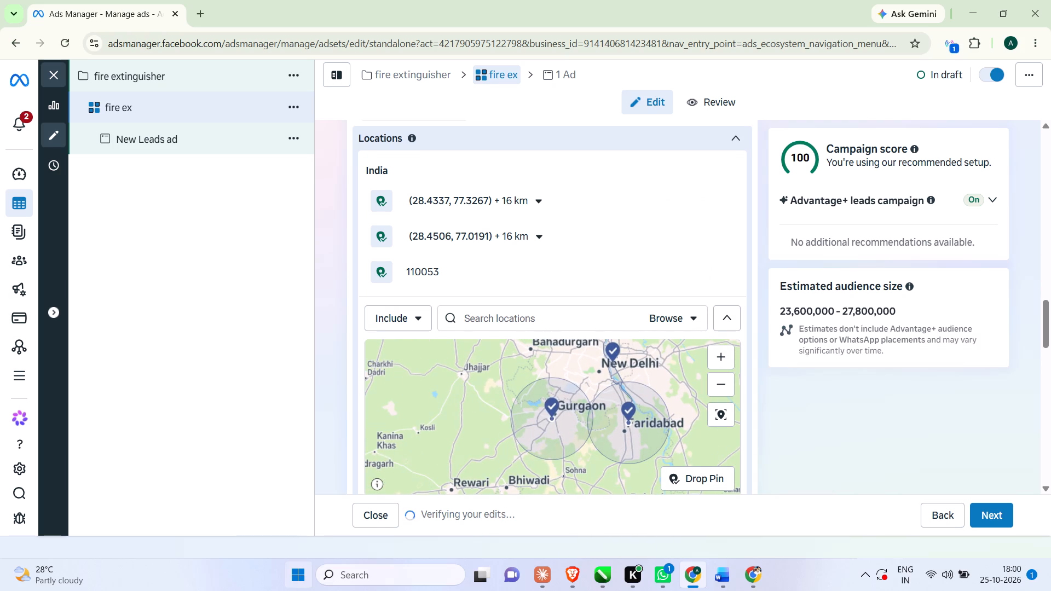
# Drop a location pin on New Delhi at about (28.62, 77.21) with a 16 km radius.
pyautogui.scroll(-1, 452, 424)
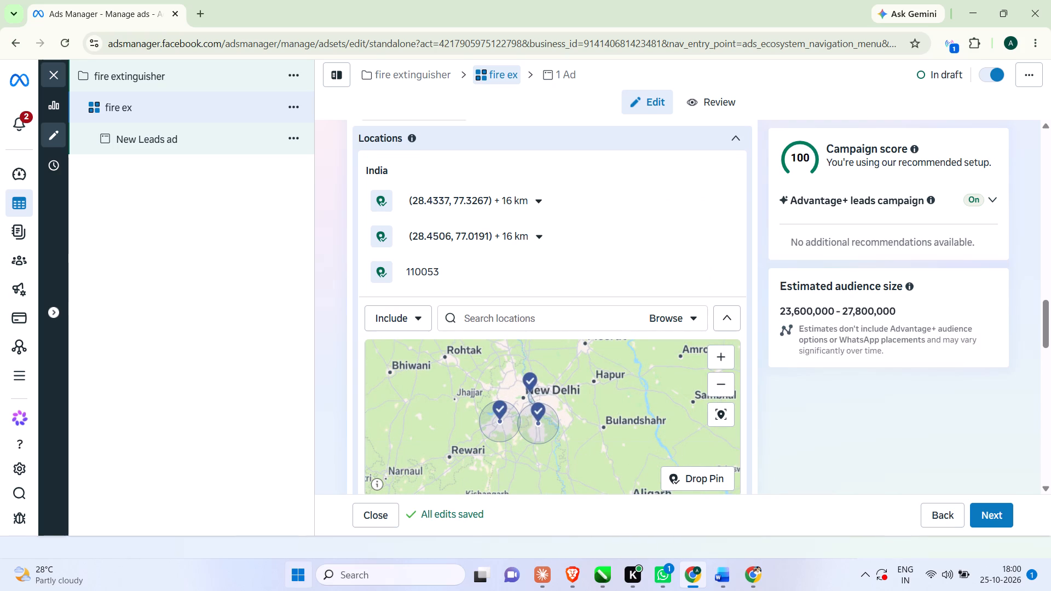
pyautogui.scroll(2, 562, 427)
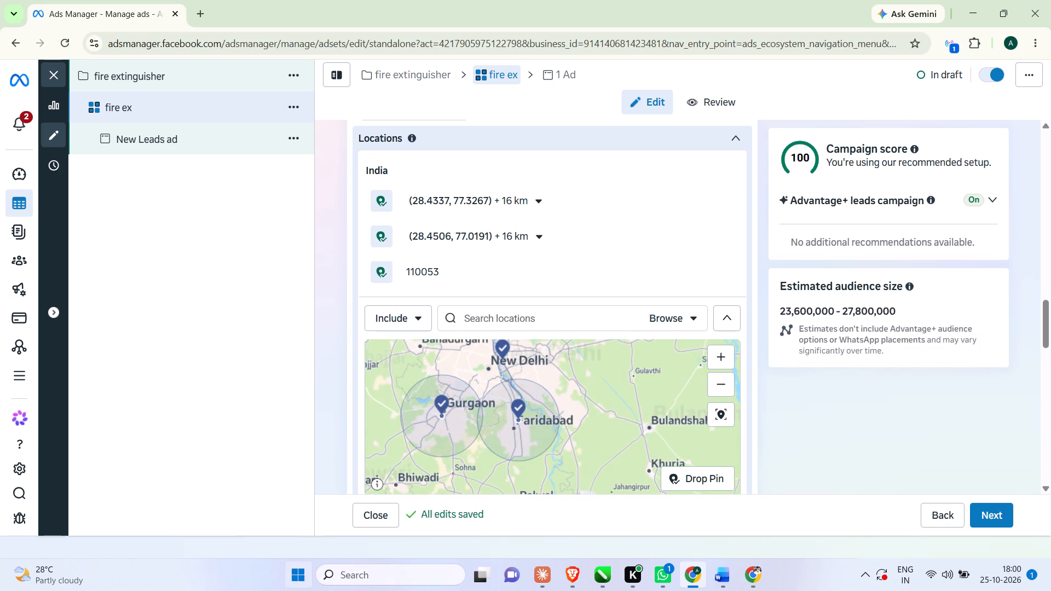
pyautogui.click(698, 479)
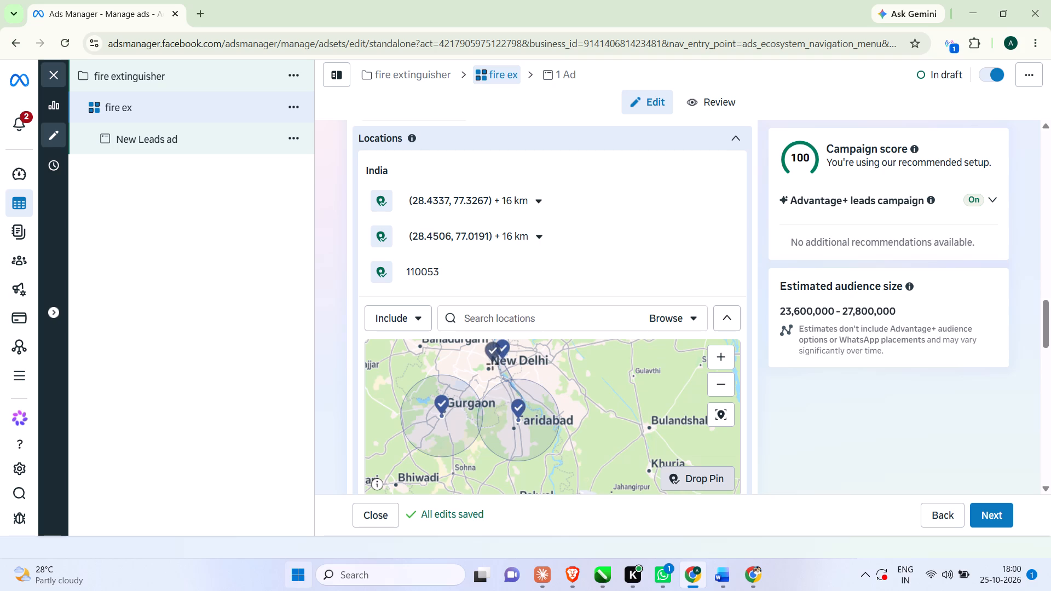
pyautogui.click(493, 364)
pyautogui.scroll(4, 493, 364)
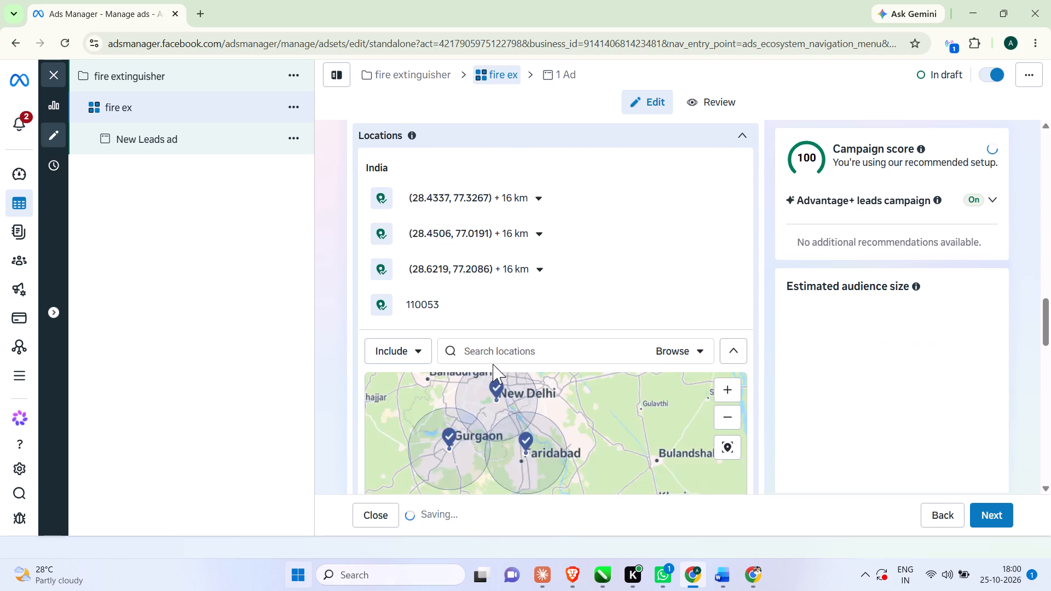
pyautogui.scroll(-8, 539, 455)
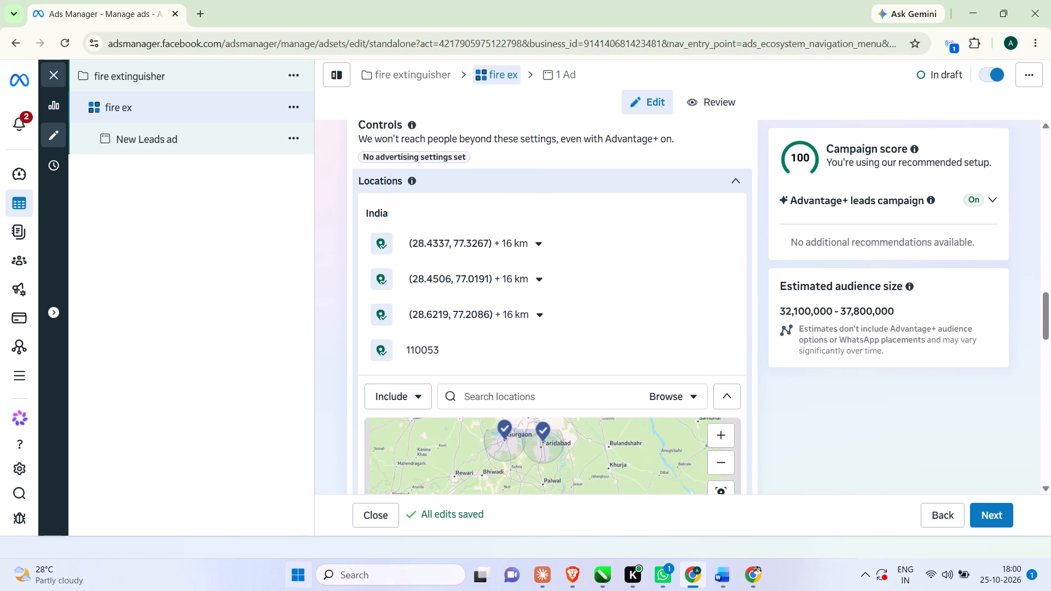
# Examine the area covered by the dropped pins around Faridabad on the locations map.
pyautogui.scroll(-7, 720, 407)
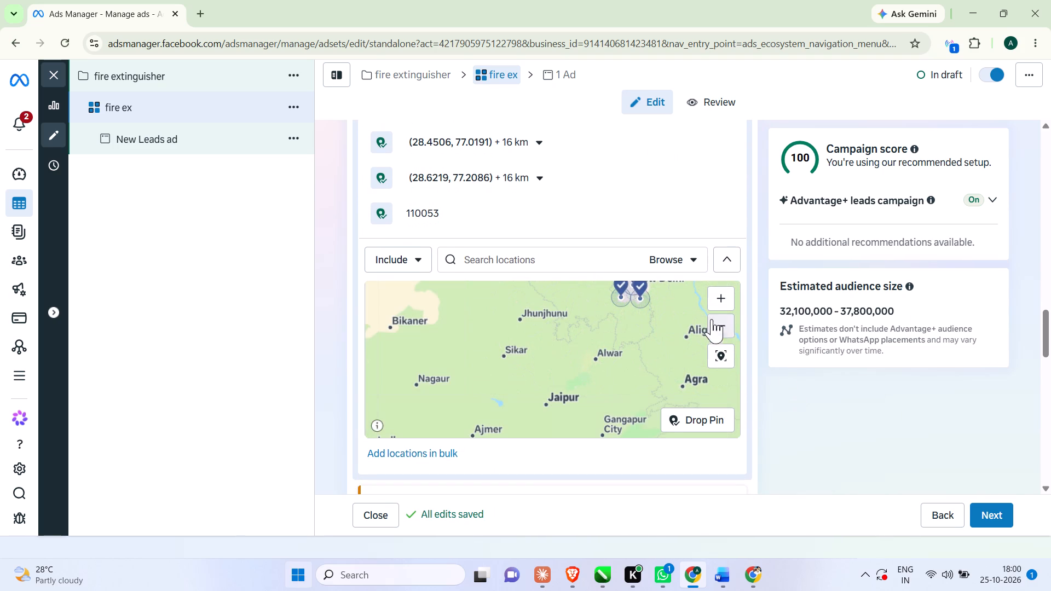
pyautogui.scroll(-2, 793, 357)
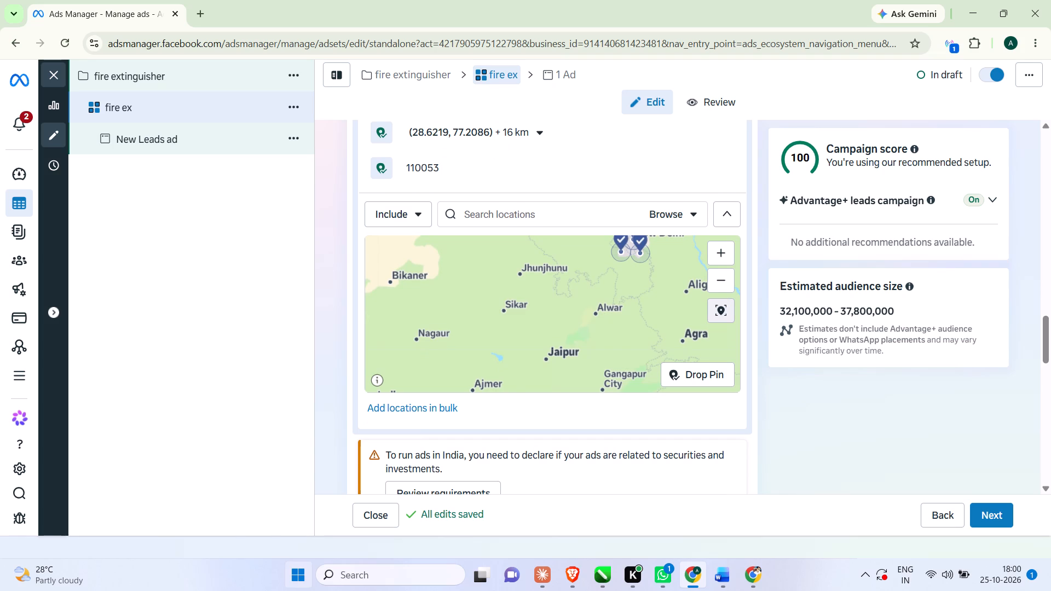
pyautogui.scroll(8, 657, 251)
pyautogui.scroll(4, 583, 277)
pyautogui.scroll(-5, 505, 383)
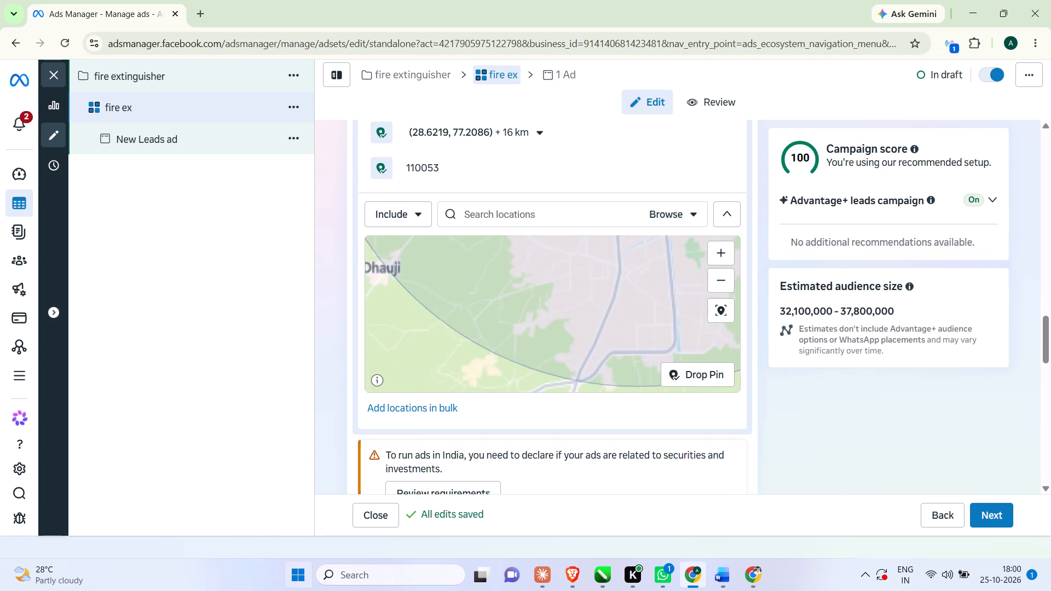
pyautogui.scroll(-2, 500, 389)
pyautogui.scroll(7, 562, 318)
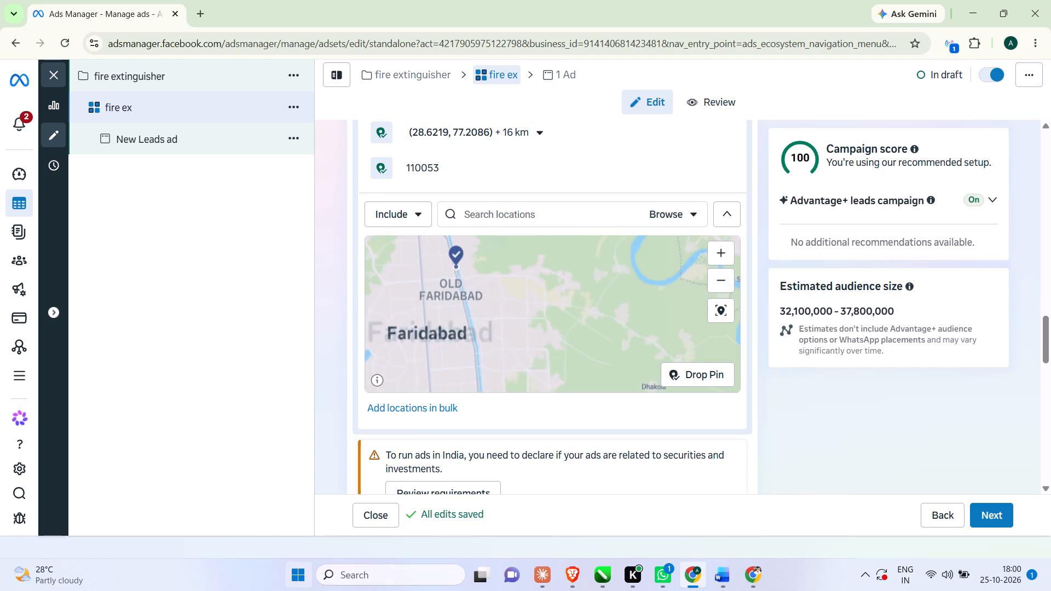
pyautogui.scroll(-2, 583, 317)
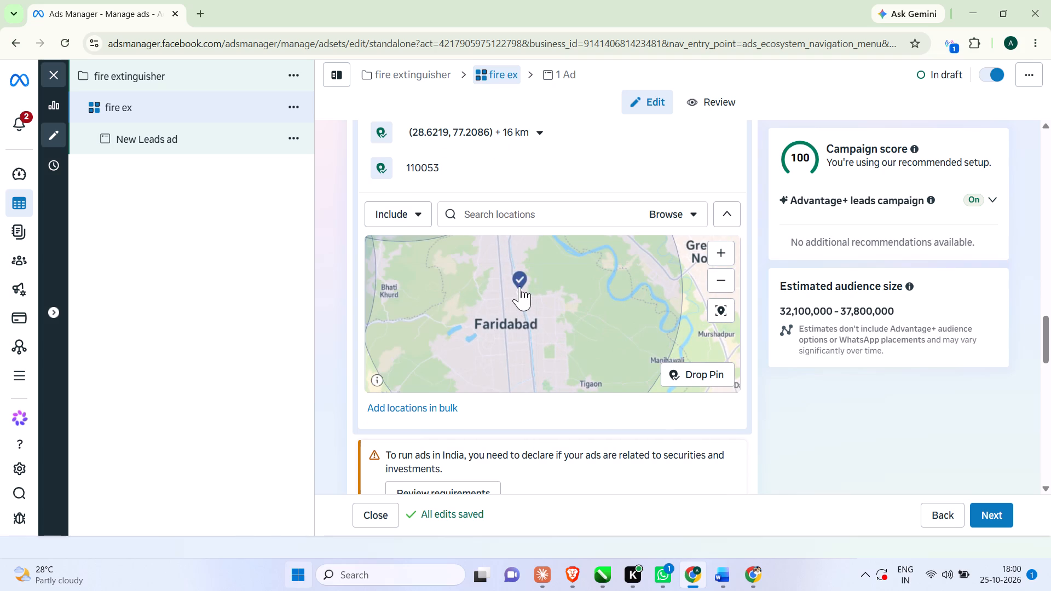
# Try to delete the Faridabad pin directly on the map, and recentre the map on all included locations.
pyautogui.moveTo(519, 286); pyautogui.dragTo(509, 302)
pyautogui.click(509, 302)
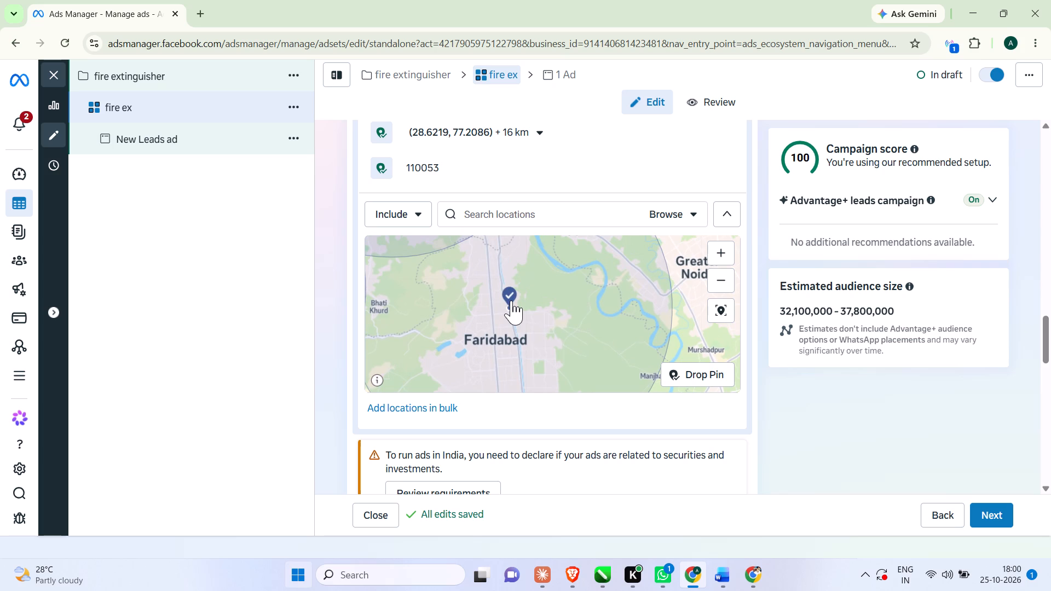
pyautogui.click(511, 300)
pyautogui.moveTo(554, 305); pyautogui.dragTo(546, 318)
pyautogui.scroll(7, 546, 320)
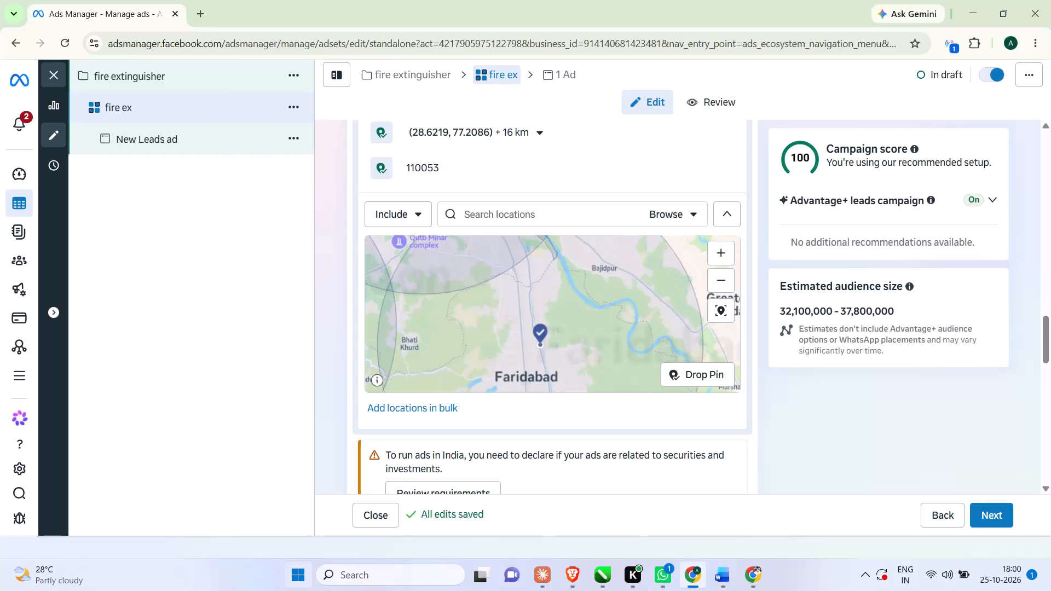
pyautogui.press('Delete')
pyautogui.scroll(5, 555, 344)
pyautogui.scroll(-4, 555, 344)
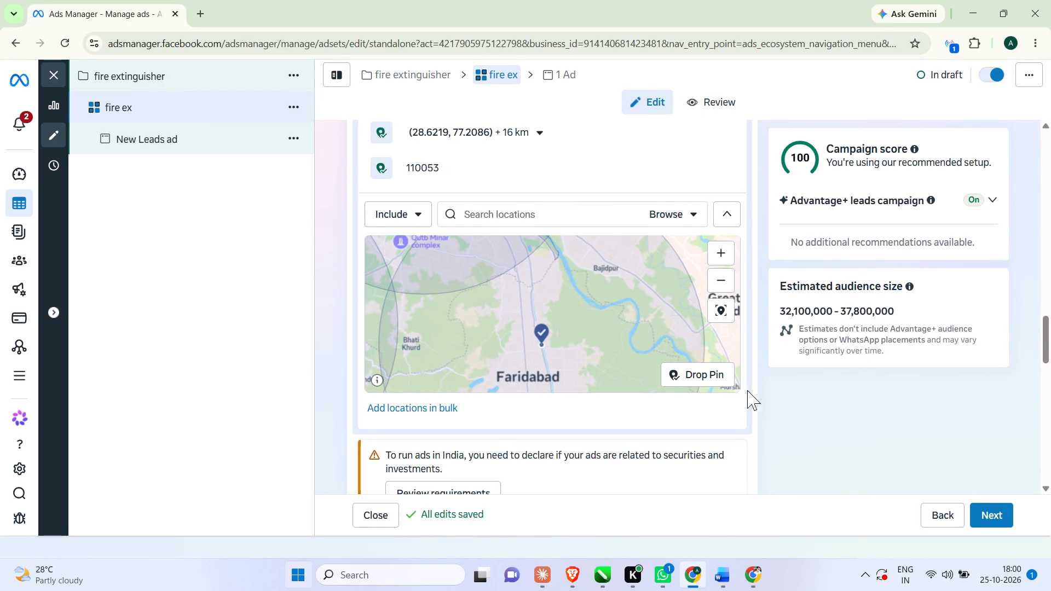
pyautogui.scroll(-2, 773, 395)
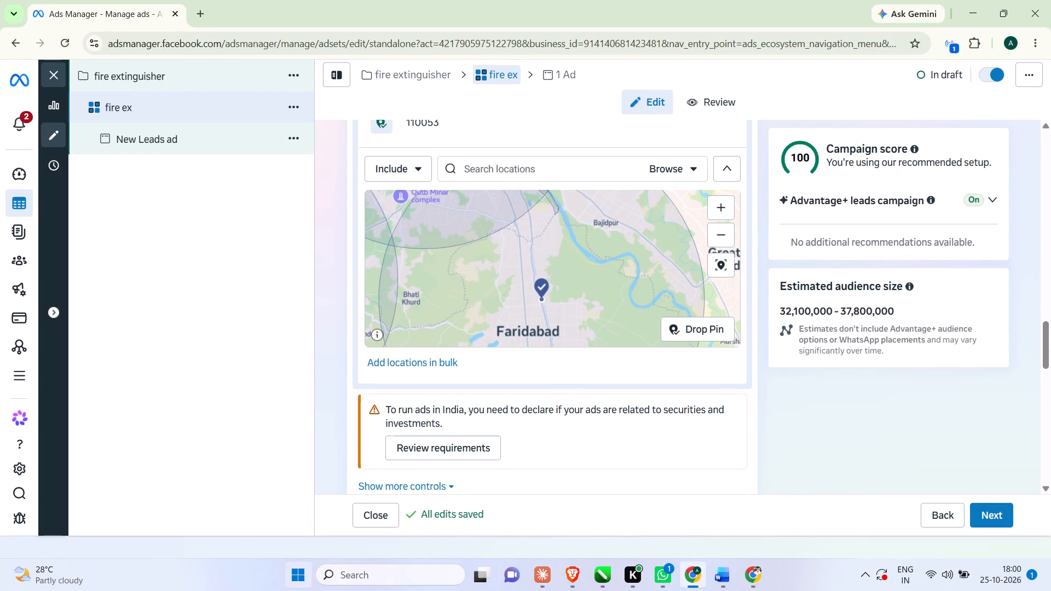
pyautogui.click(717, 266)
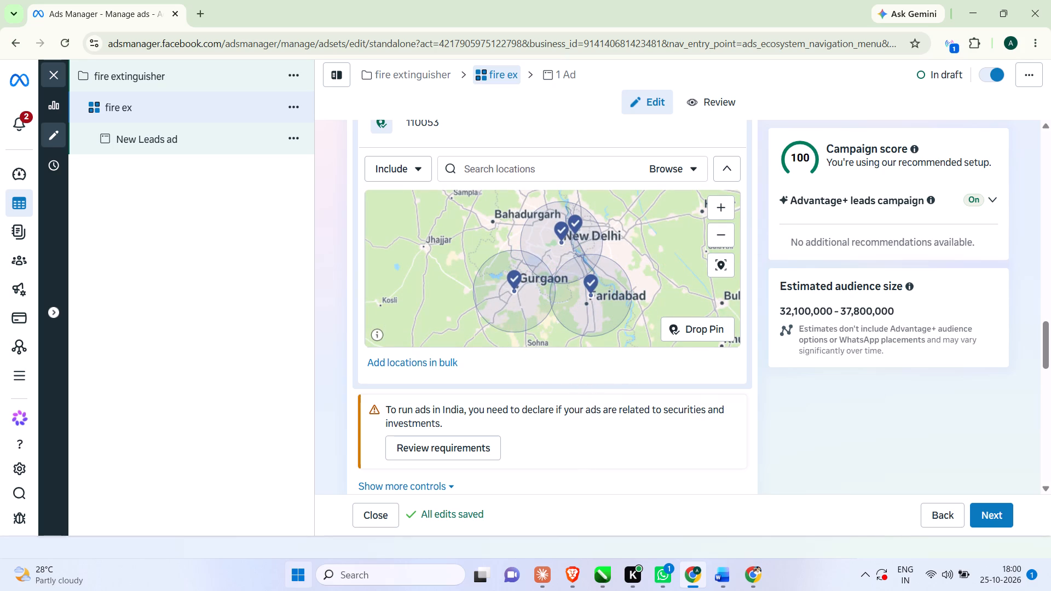
# Search the audience locations for "delhincr" and clear the search text.
pyautogui.click(542, 163)
pyautogui.write('delhincr')
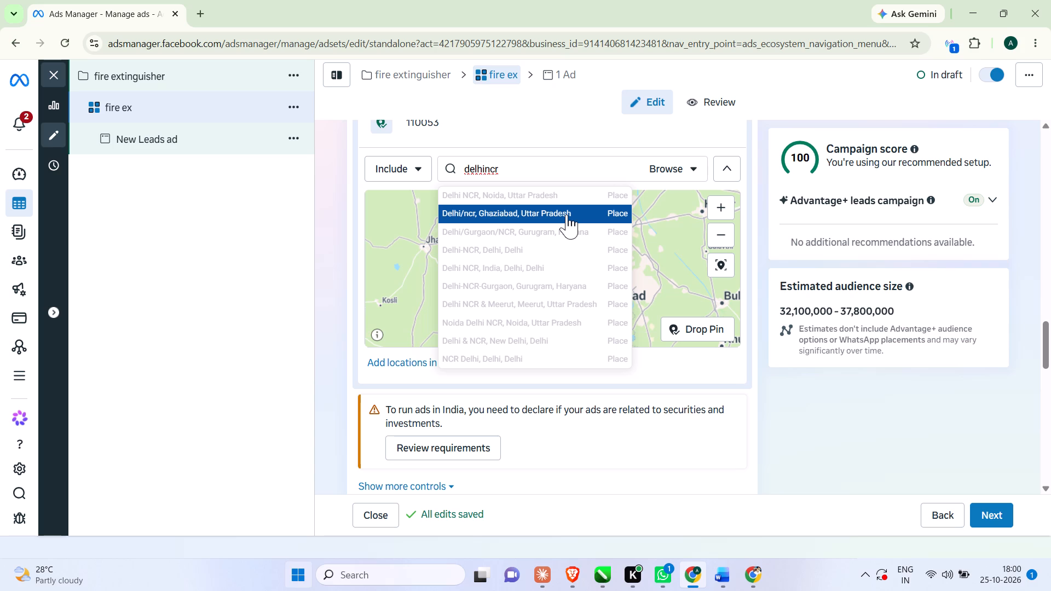
pyautogui.click(485, 167)
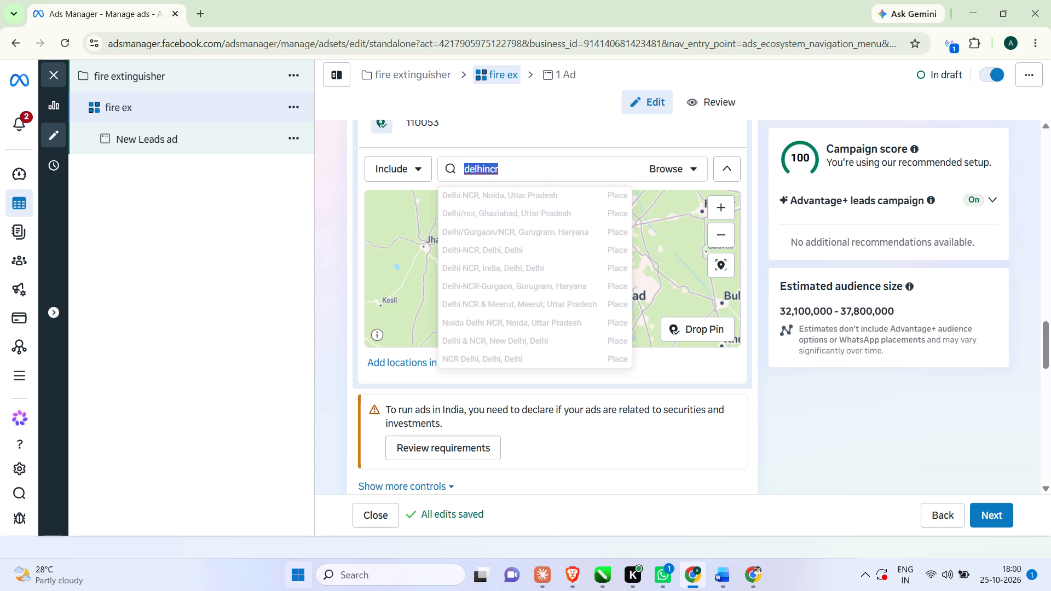
pyautogui.click(533, 167)
pyautogui.press('BackSpace')
pyautogui.press('BackSpace')
pyautogui.press('BackSpace')
pyautogui.press('BackSpace')
pyautogui.press('BackSpace')
pyautogui.press('BackSpace')
pyautogui.press('BackSpace')
pyautogui.press('BackSpace')
pyautogui.press('BackSpace')
pyautogui.press('BackSpace')
pyautogui.press('BackSpace')
pyautogui.press('BackSpace')
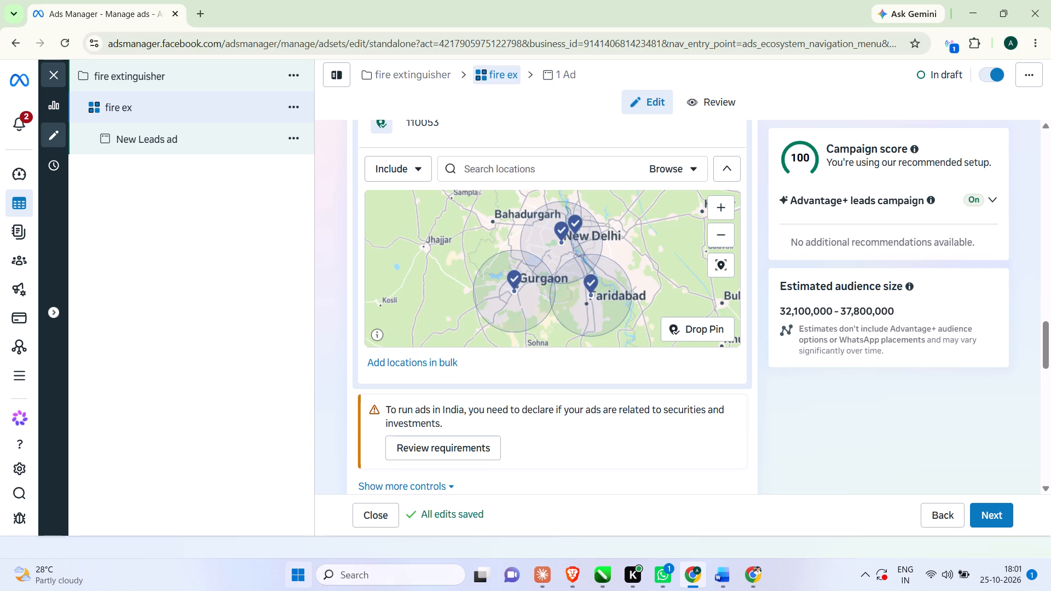
# Set the radius of the Faridabad pin (28.4337, 77.3267) to 20 km.
pyautogui.scroll(-3, 591, 270)
pyautogui.scroll(5, 590, 126)
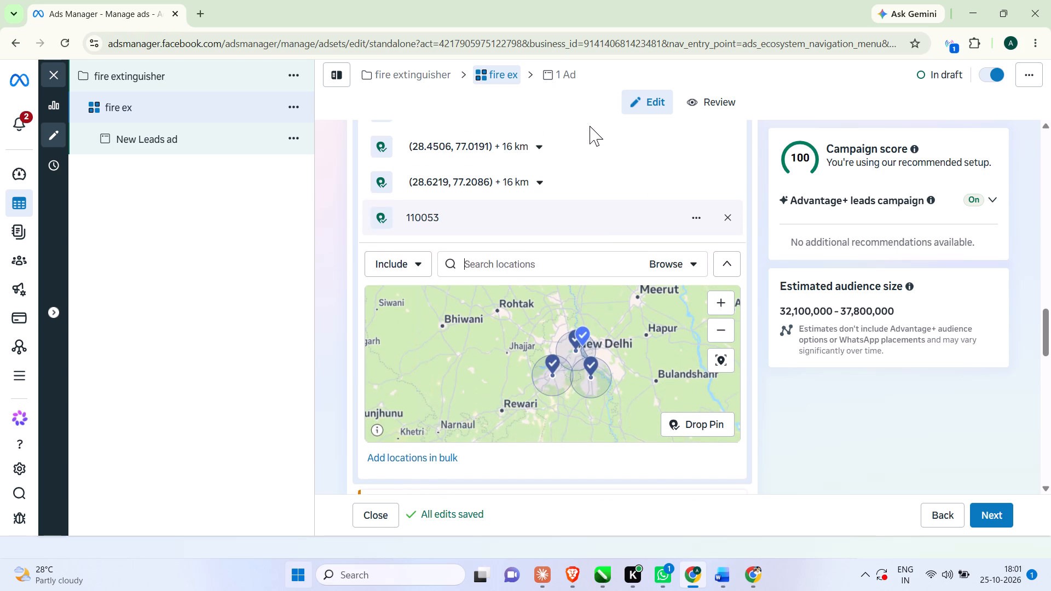
pyautogui.scroll(2, 635, 182)
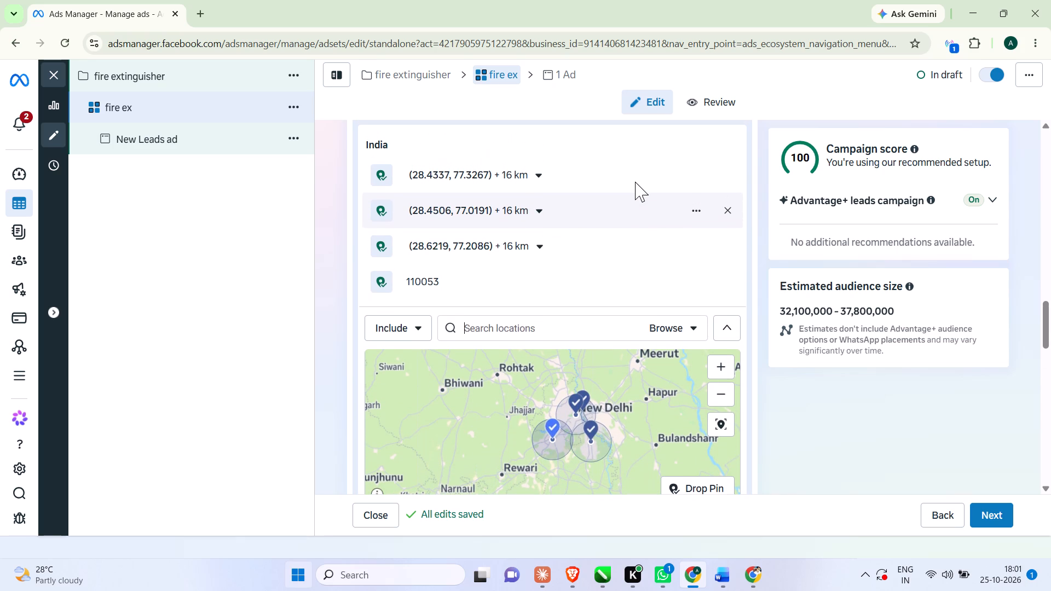
pyautogui.click(539, 176)
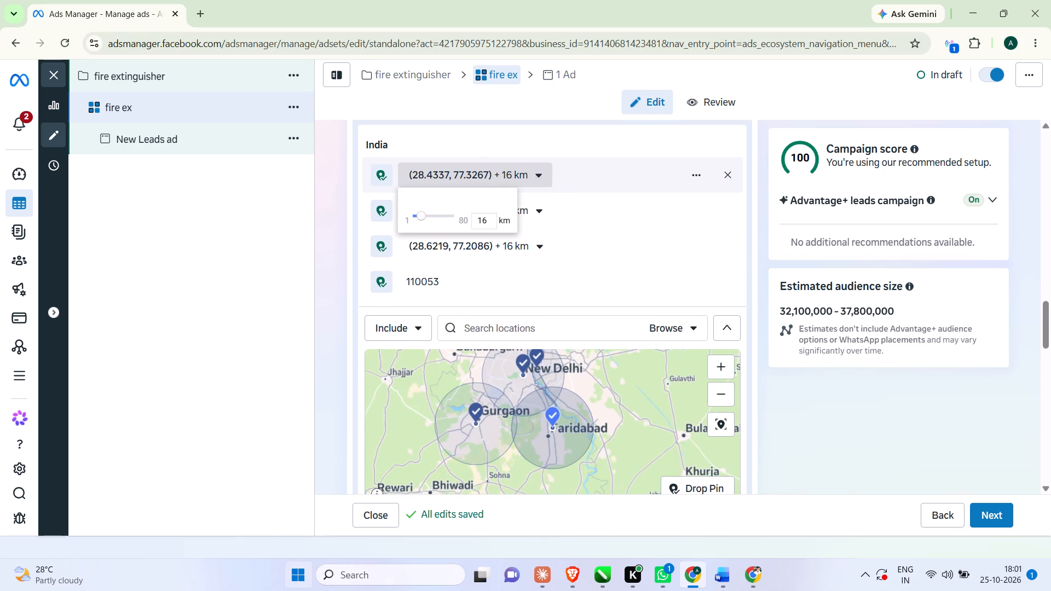
pyautogui.moveTo(490, 219); pyautogui.dragTo(477, 216)
pyautogui.write('20')
pyautogui.click(523, 242)
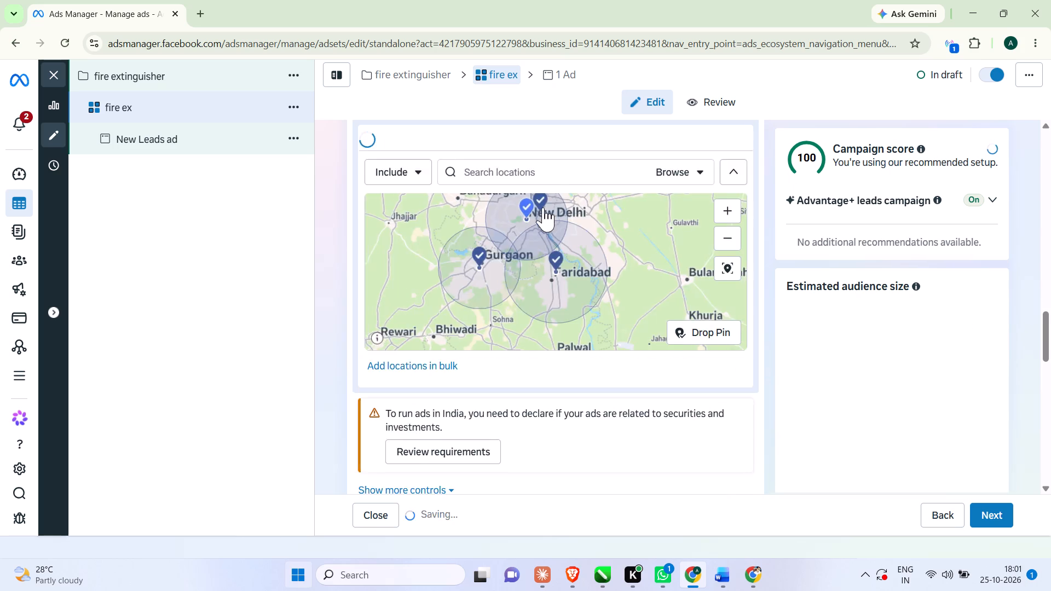
# Set the radius of the Gurgaon pin (28.4506, 77.0191) to 20 km.
pyautogui.click(545, 207)
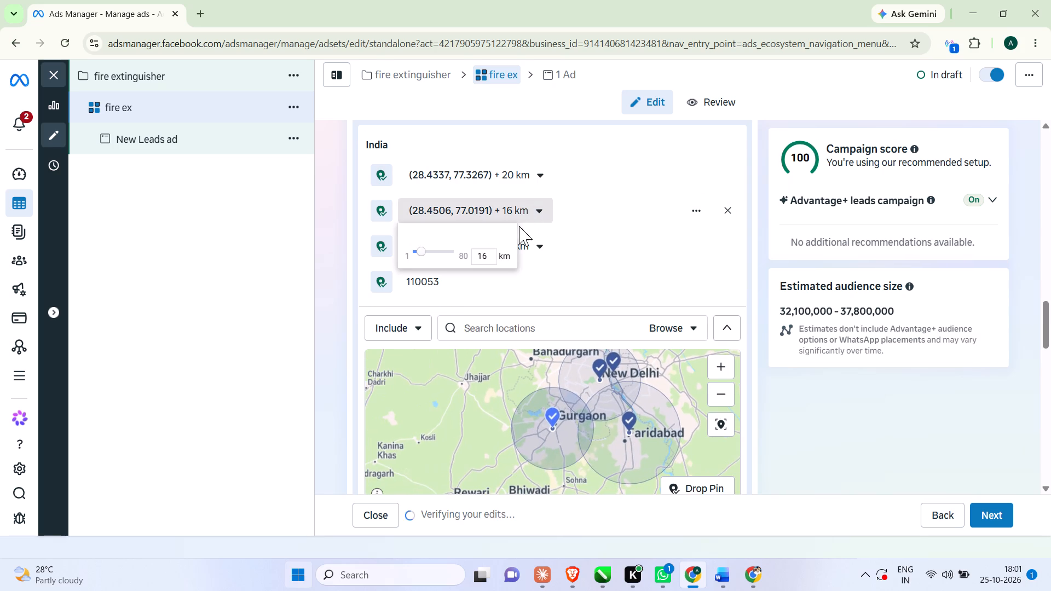
pyautogui.moveTo(487, 259); pyautogui.dragTo(465, 259)
pyautogui.write('20')
pyautogui.click(580, 252)
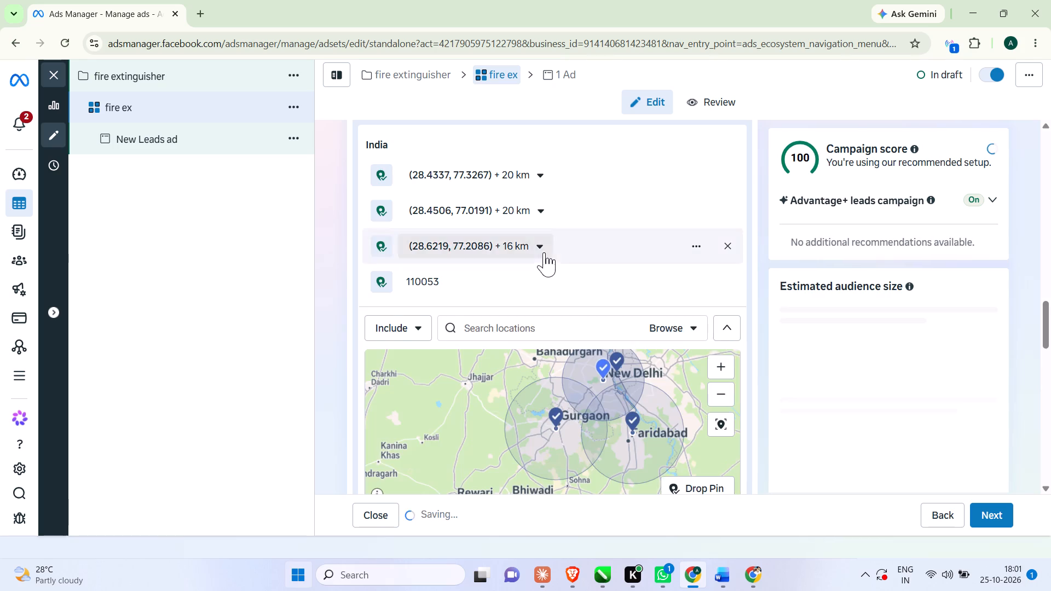
# Set the radius of the New Delhi pin (28.6219, 77.2086) to 20 km.
pyautogui.click(538, 250)
pyautogui.moveTo(487, 295); pyautogui.dragTo(457, 296)
pyautogui.write('20')
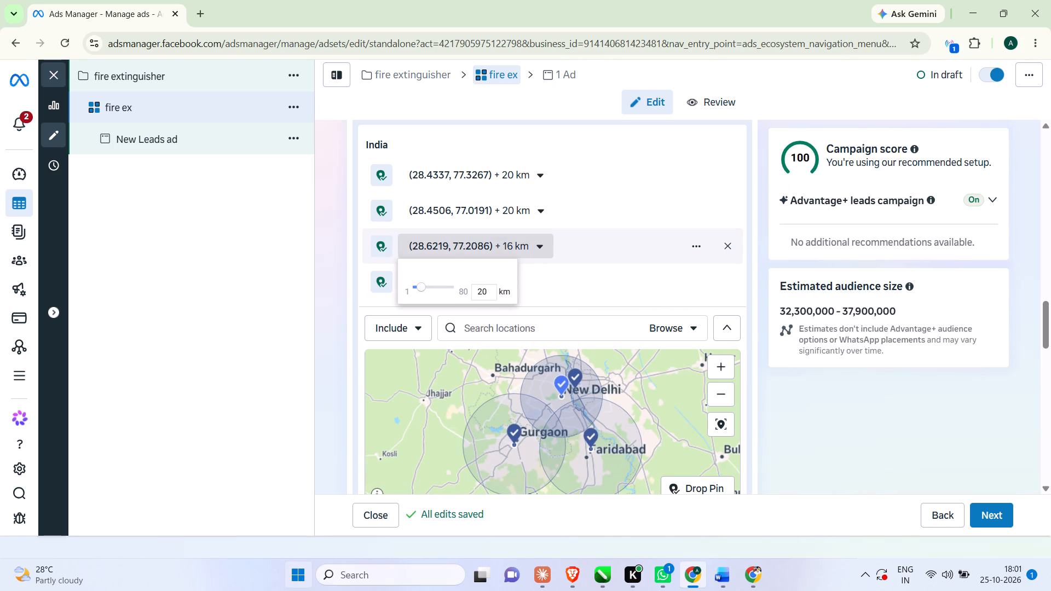
pyautogui.click(554, 295)
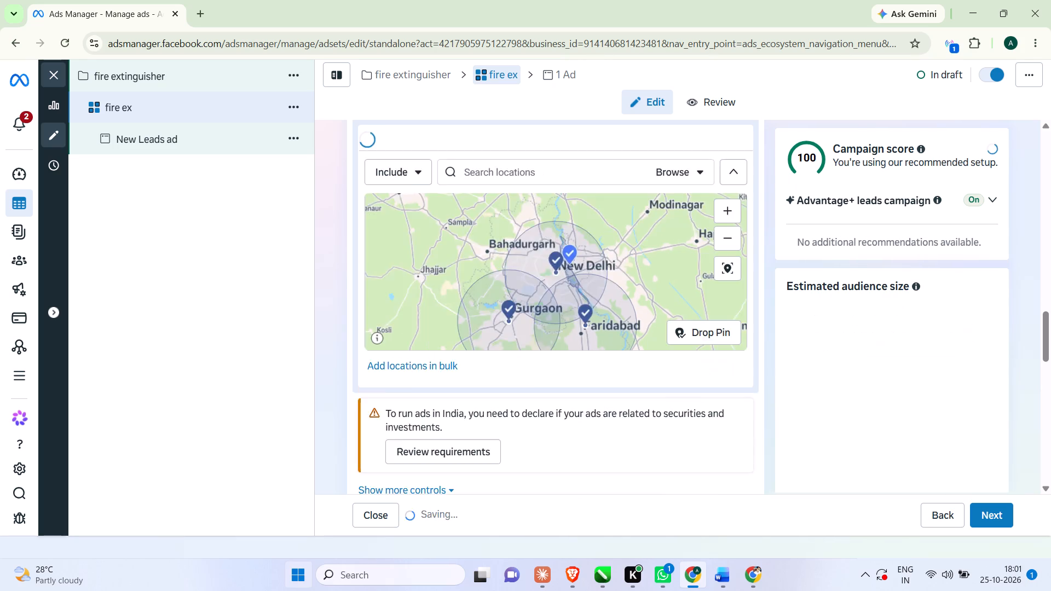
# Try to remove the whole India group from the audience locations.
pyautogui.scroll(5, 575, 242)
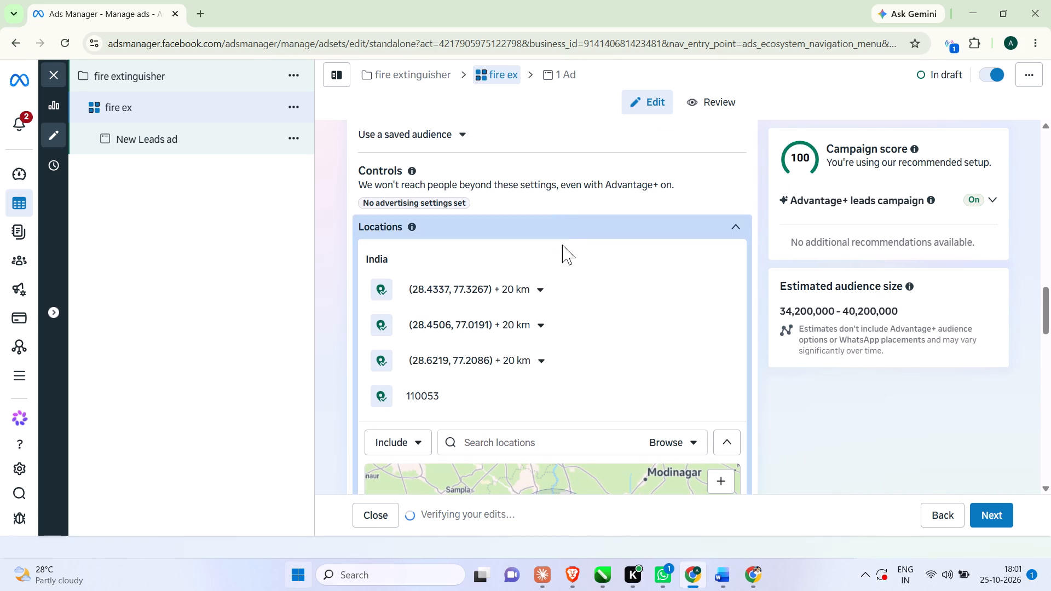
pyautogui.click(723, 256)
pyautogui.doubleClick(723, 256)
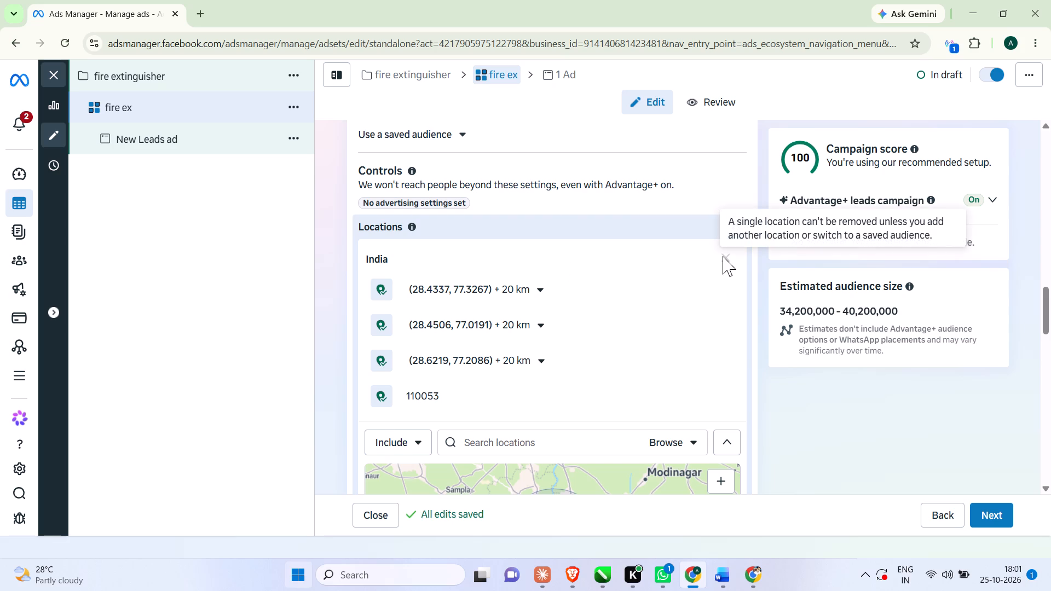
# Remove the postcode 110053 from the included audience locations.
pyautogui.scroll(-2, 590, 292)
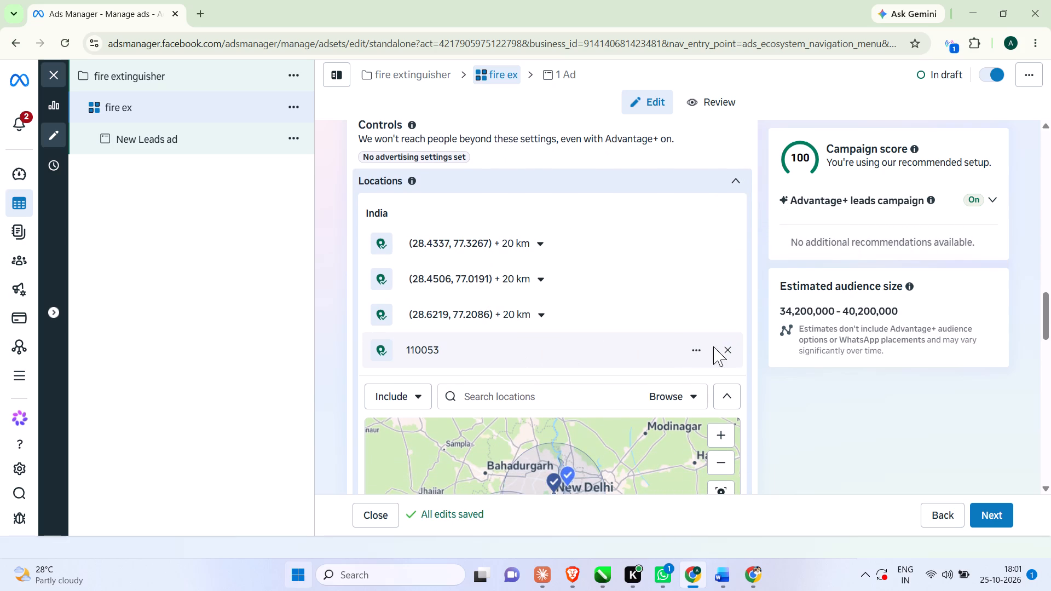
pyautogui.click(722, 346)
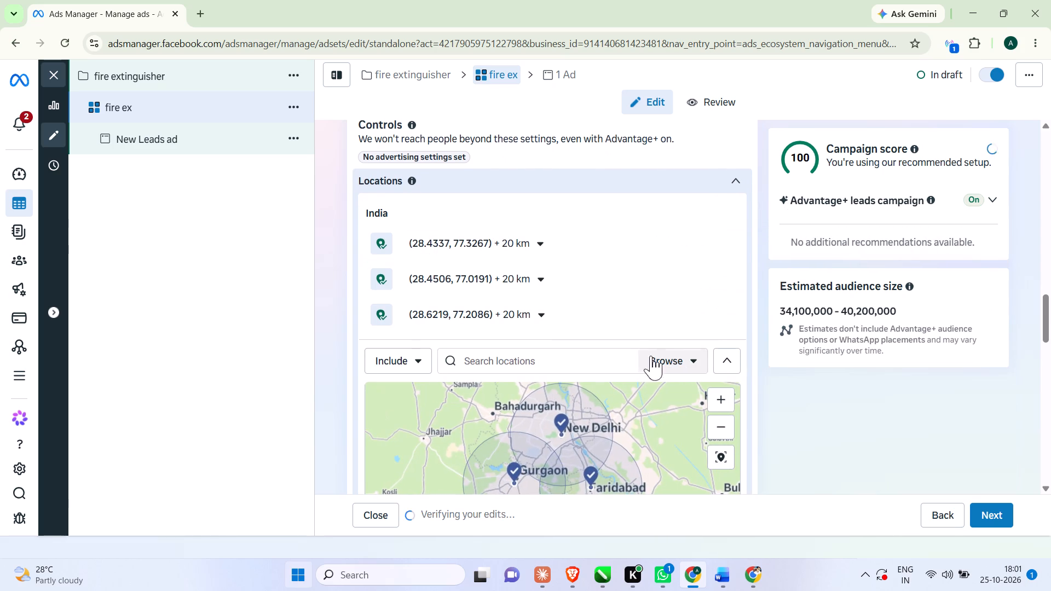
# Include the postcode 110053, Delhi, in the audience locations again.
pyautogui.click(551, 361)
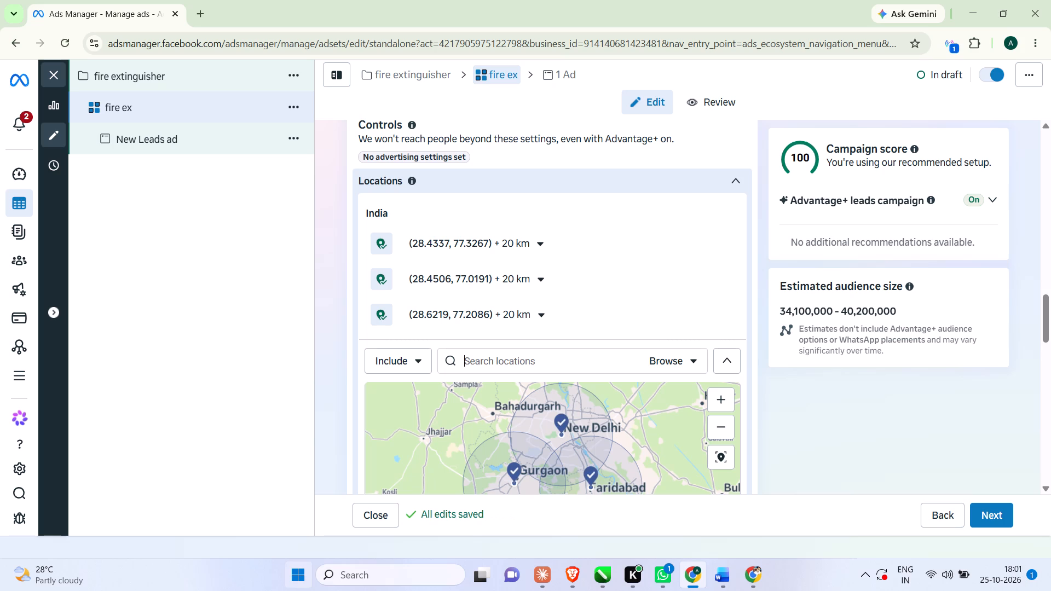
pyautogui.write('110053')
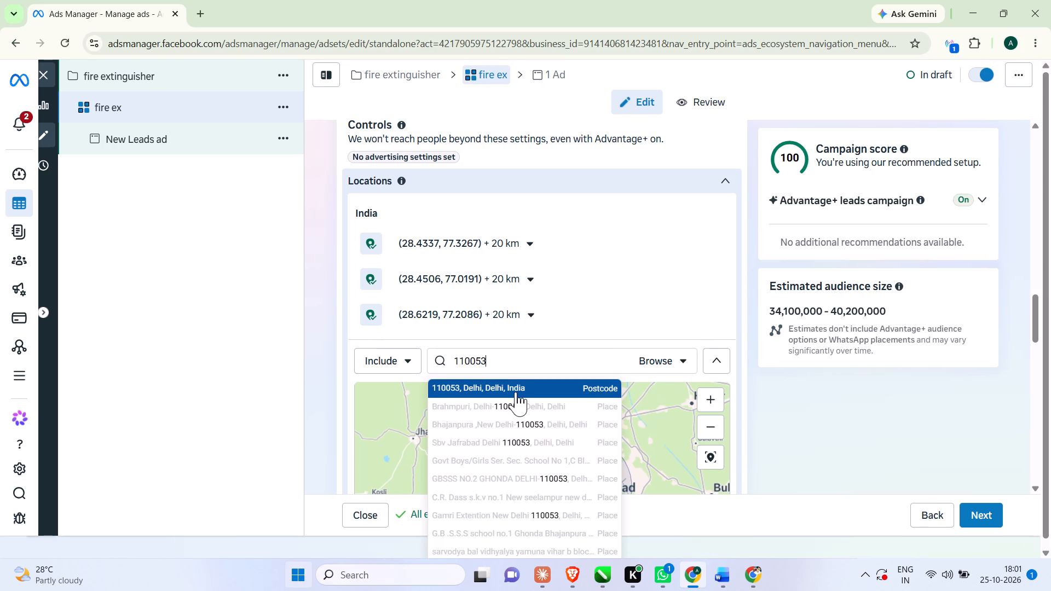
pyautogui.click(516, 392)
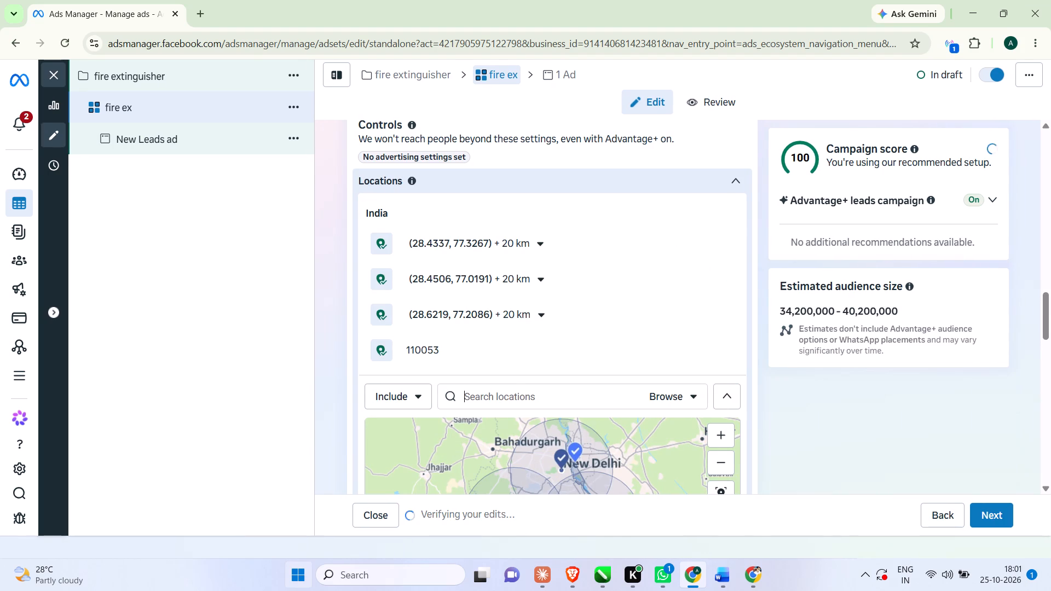
# Examine the postcode 110053 entry's map area and the additional options available for it.
pyautogui.click(692, 350)
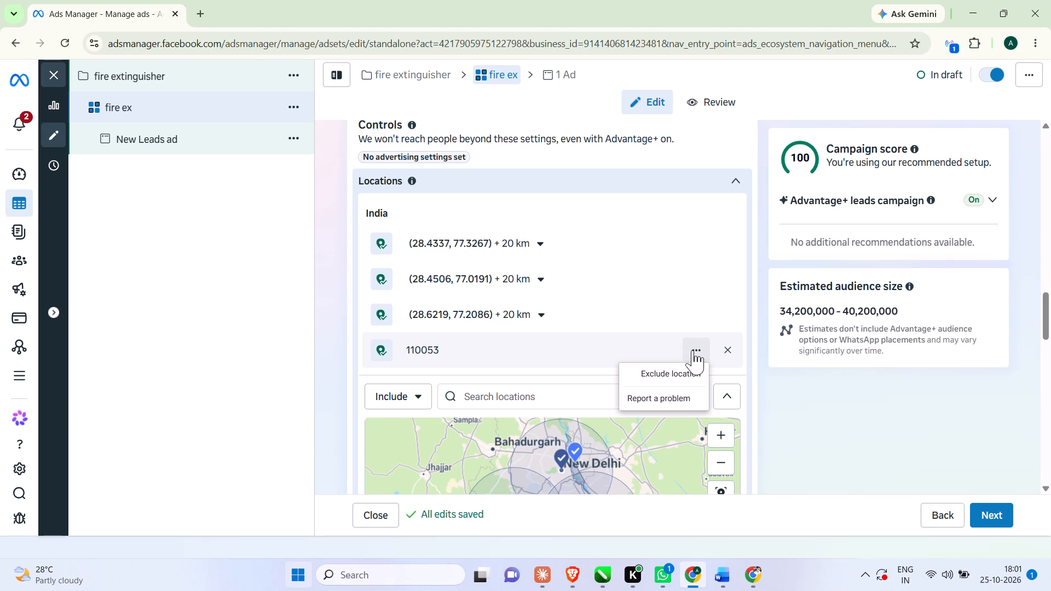
pyautogui.click(458, 354)
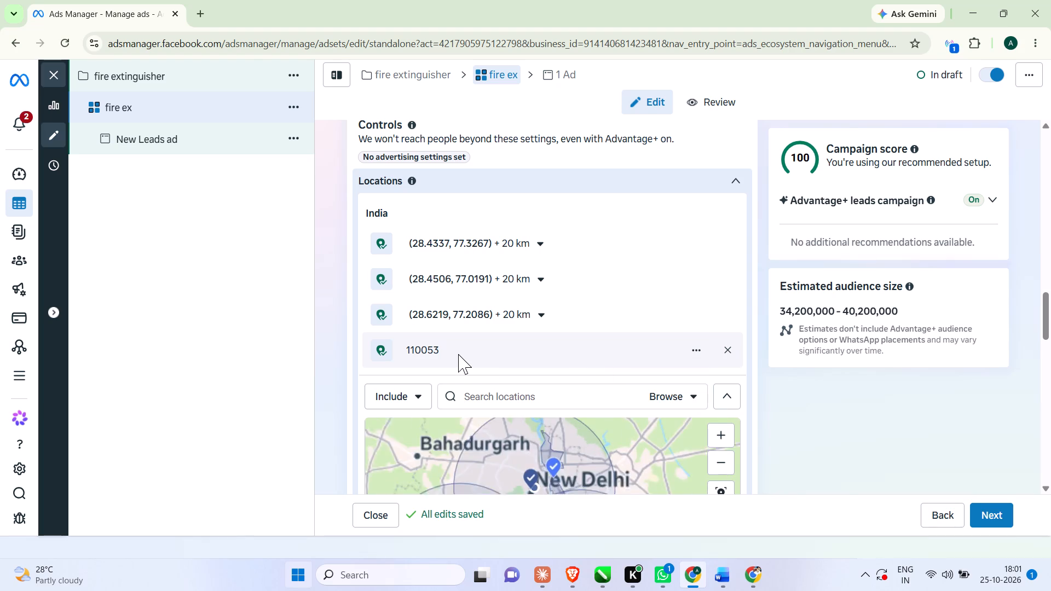
pyautogui.click(458, 354)
pyautogui.scroll(-3, 457, 353)
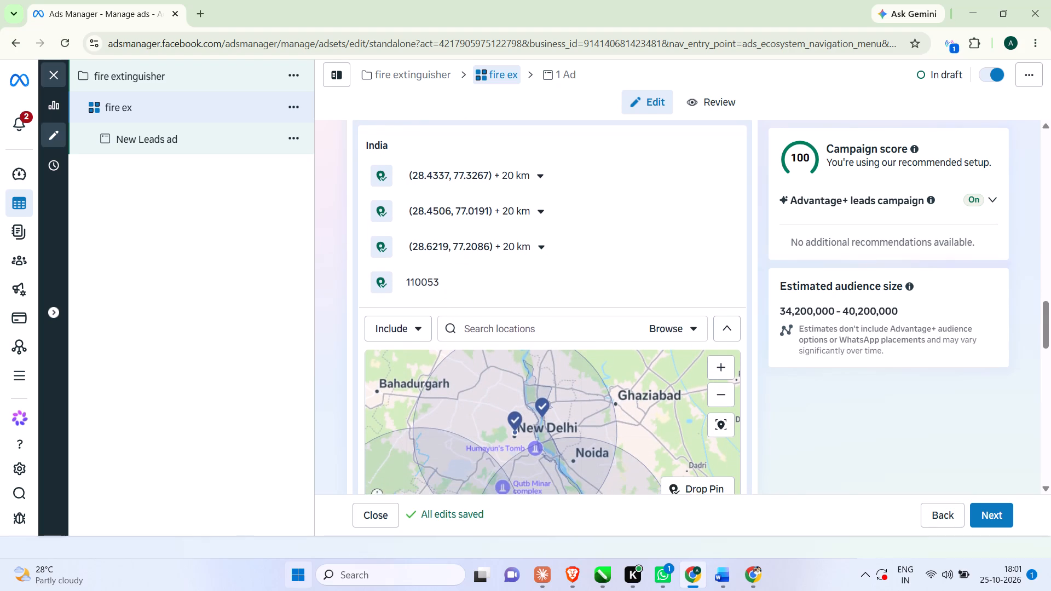
pyautogui.scroll(-1, 513, 348)
pyautogui.click(431, 264)
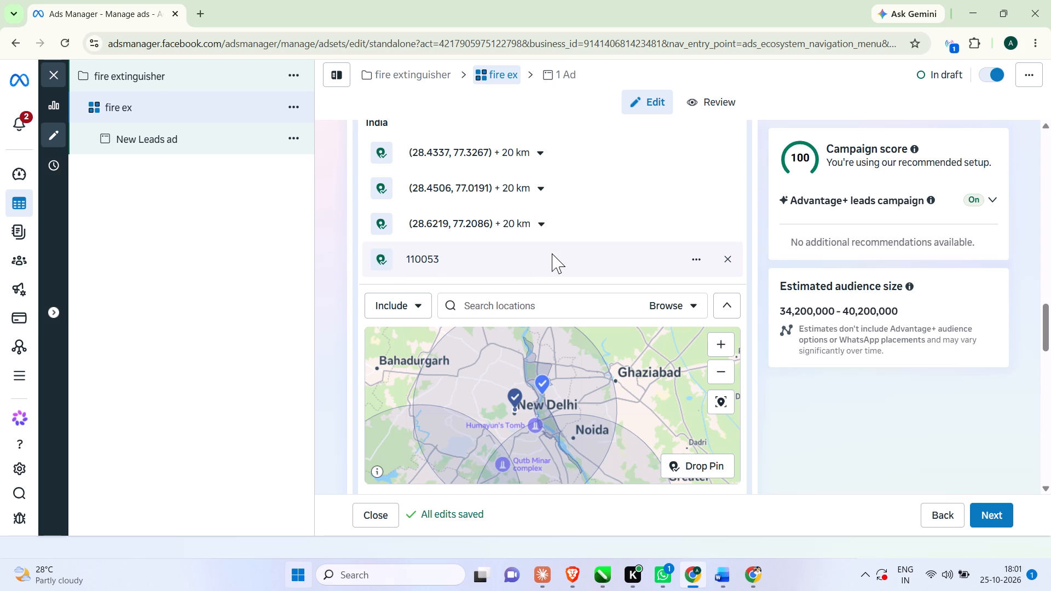
pyautogui.click(695, 260)
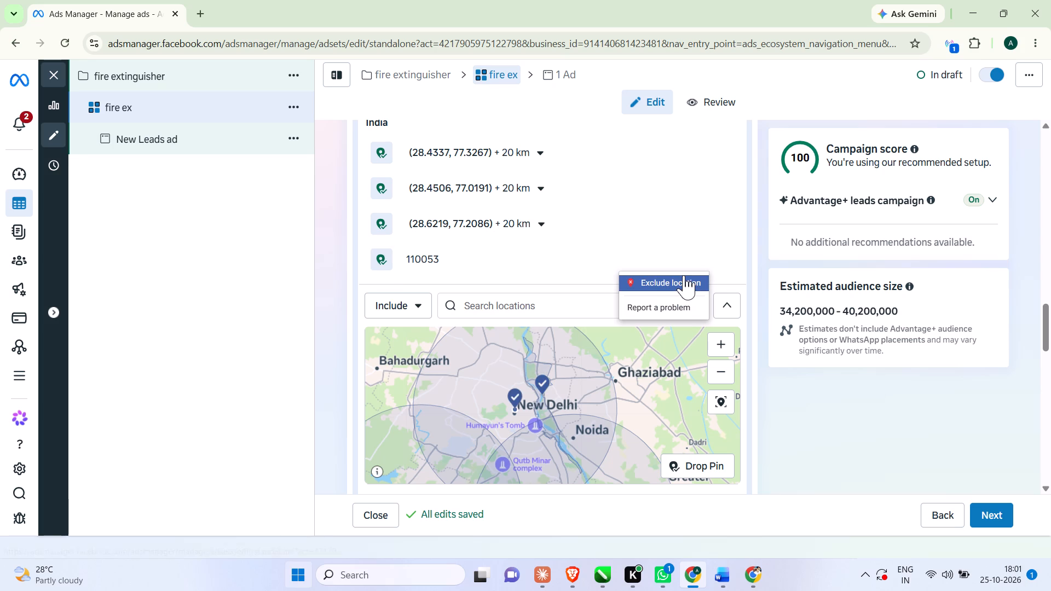
pyautogui.scroll(-4, 666, 309)
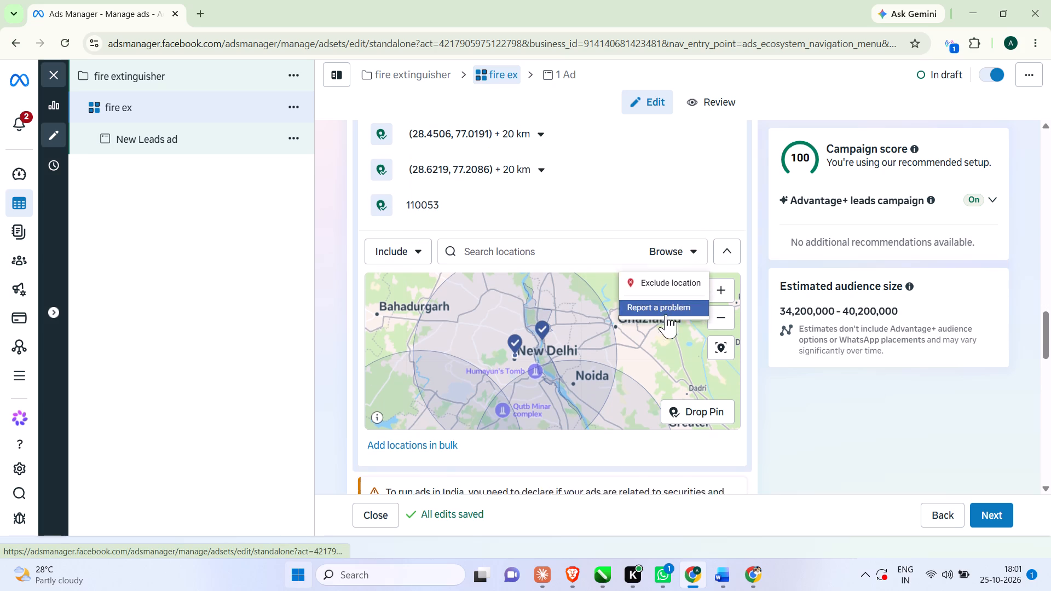
# Examine how far the included location areas reach around New Delhi and Ghaziabad on the audience map.
pyautogui.scroll(1, 552, 187)
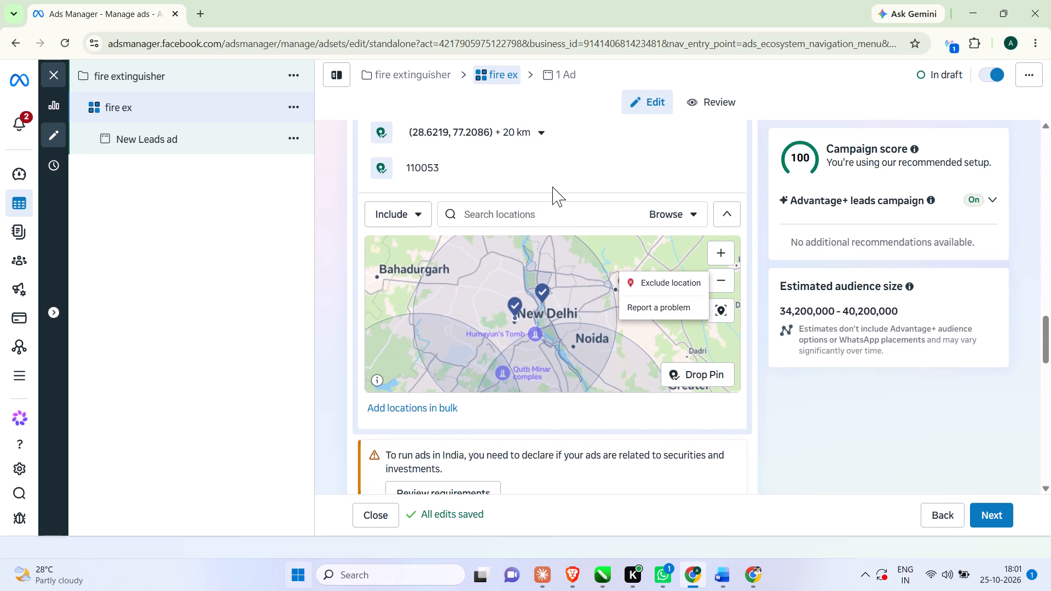
pyautogui.scroll(1, 552, 187)
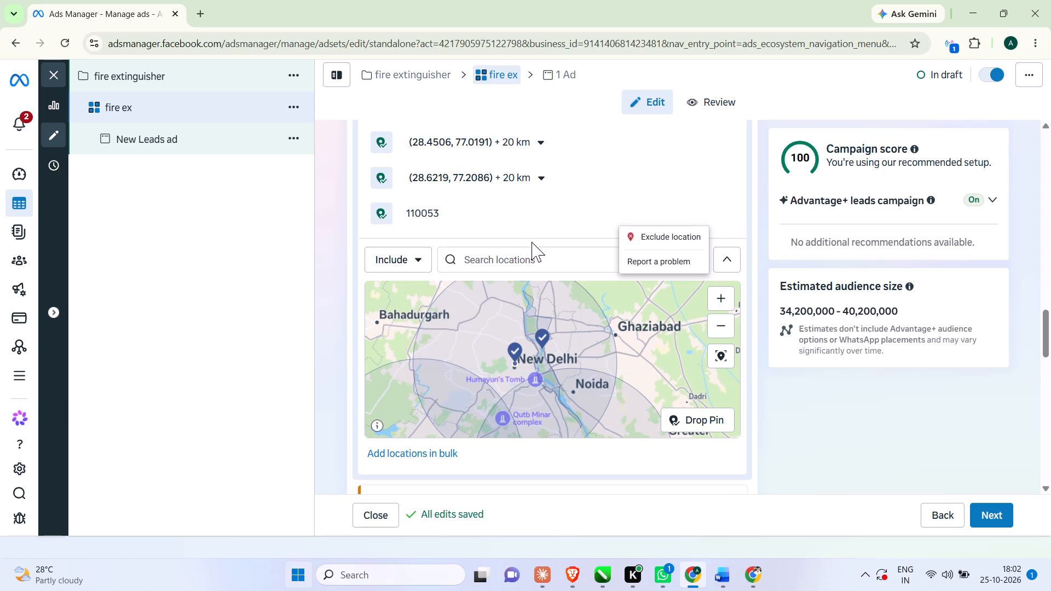
pyautogui.scroll(-1, 516, 426)
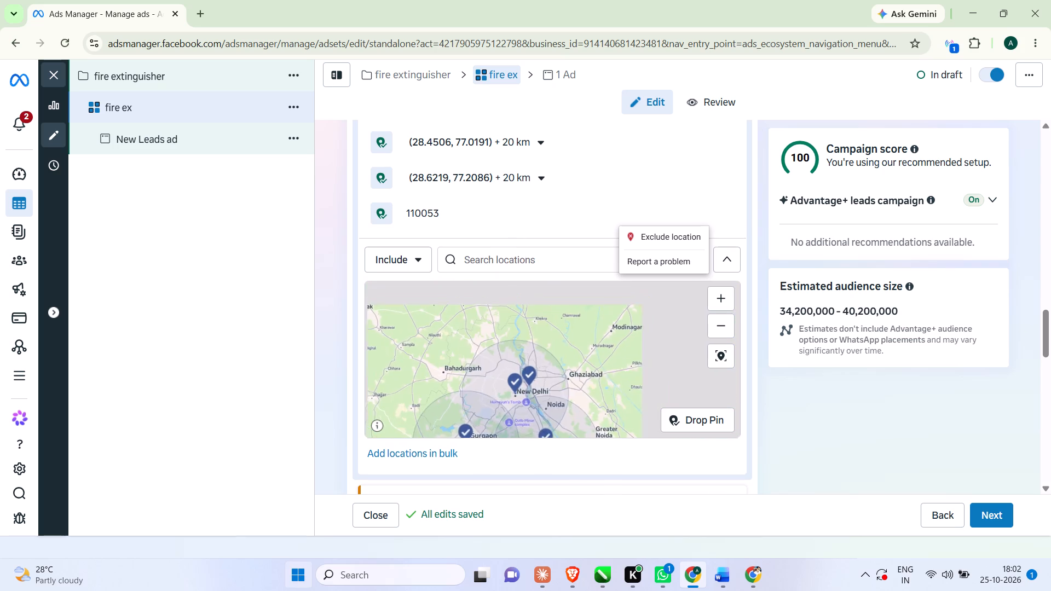
pyautogui.scroll(-1, 517, 425)
pyautogui.scroll(7, 538, 407)
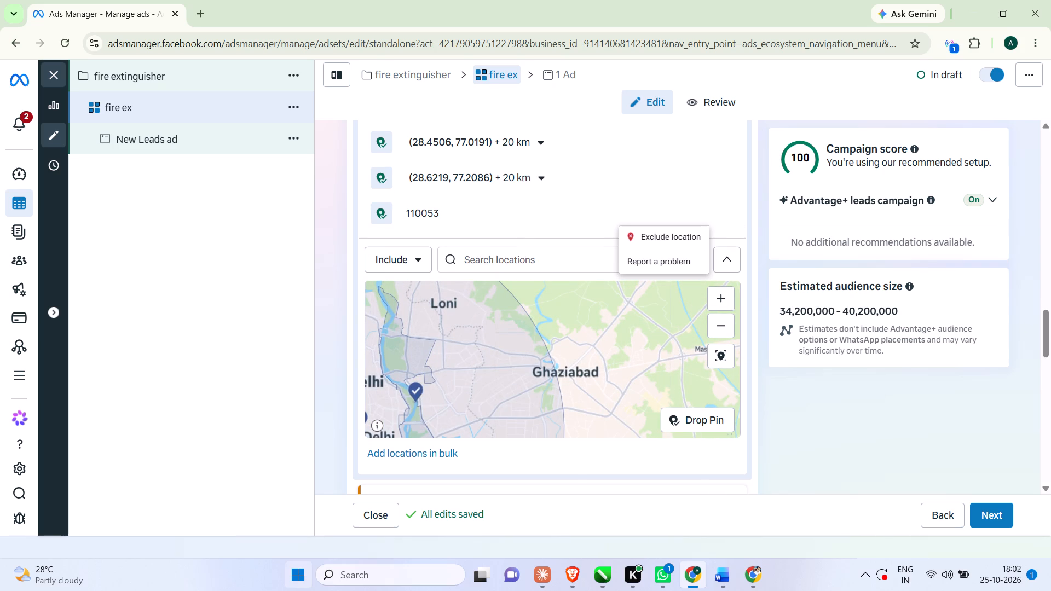
pyautogui.scroll(4, 523, 395)
pyautogui.scroll(6, 600, 371)
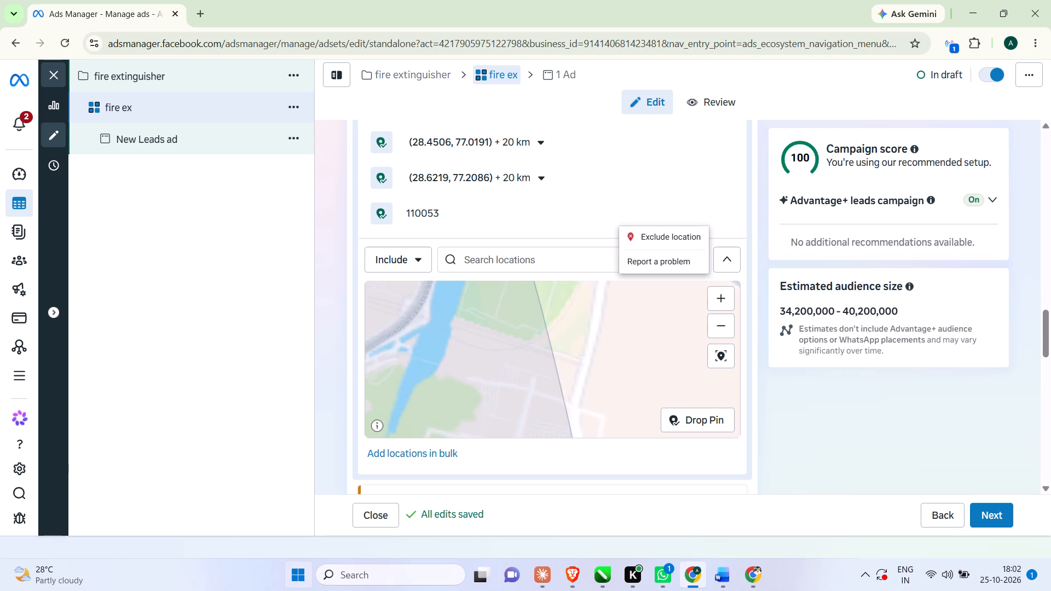
pyautogui.scroll(-7, 600, 372)
pyautogui.scroll(1, 604, 331)
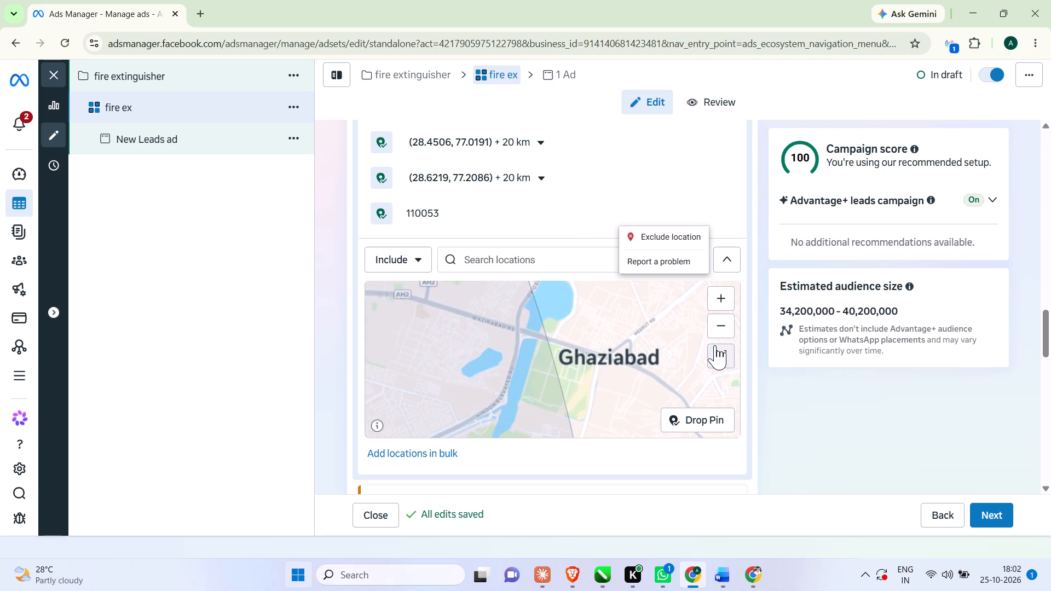
pyautogui.click(717, 346)
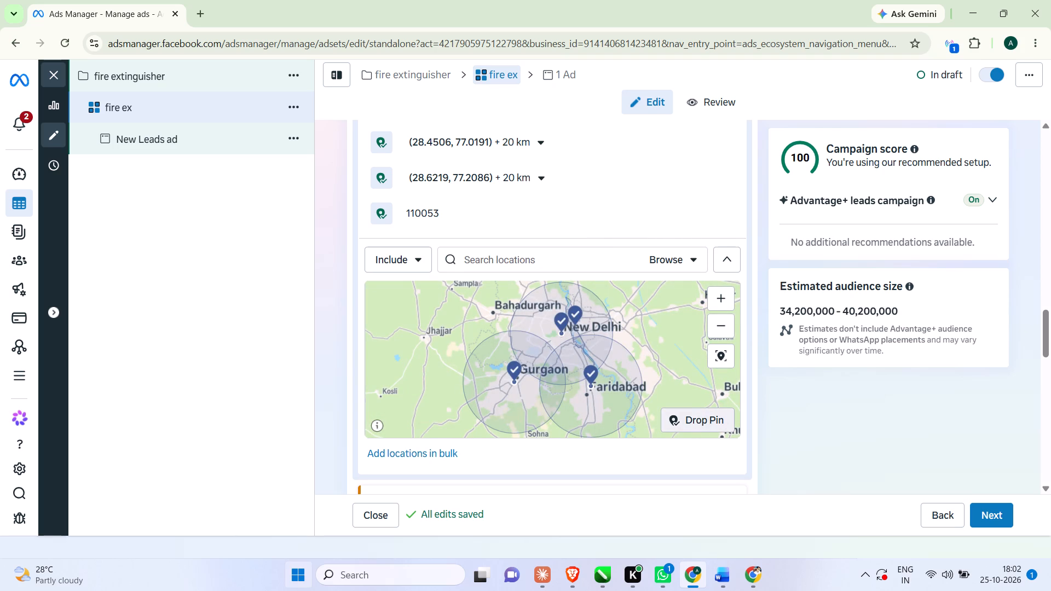
# Drop an included location pin on Noida, at about (28.57, 77.33), with a 16 km radius.
pyautogui.scroll(2, 654, 363)
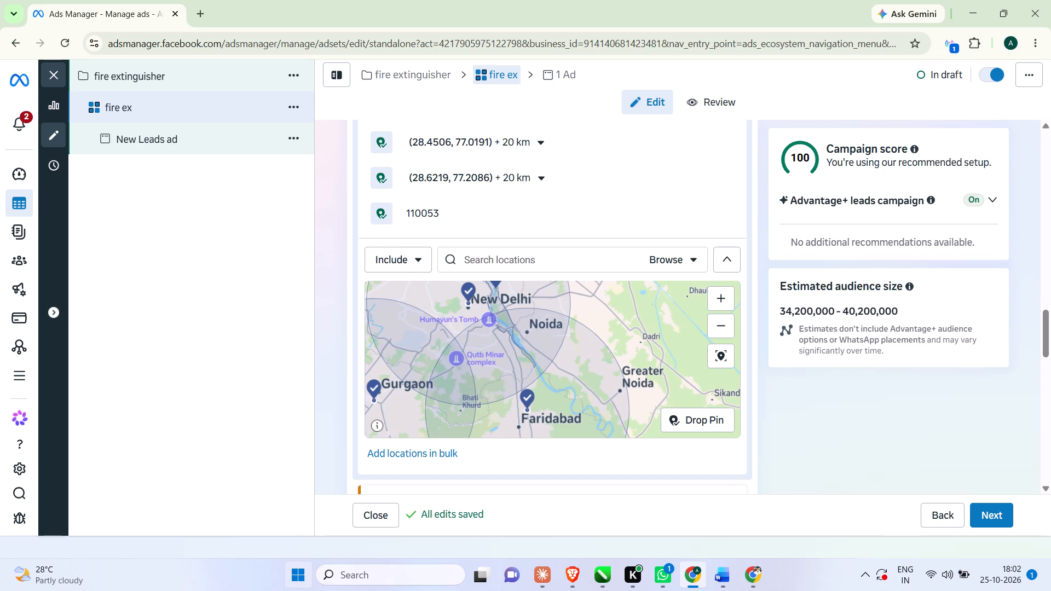
pyautogui.scroll(2, 666, 402)
pyautogui.scroll(-1, 666, 402)
pyautogui.click(701, 420)
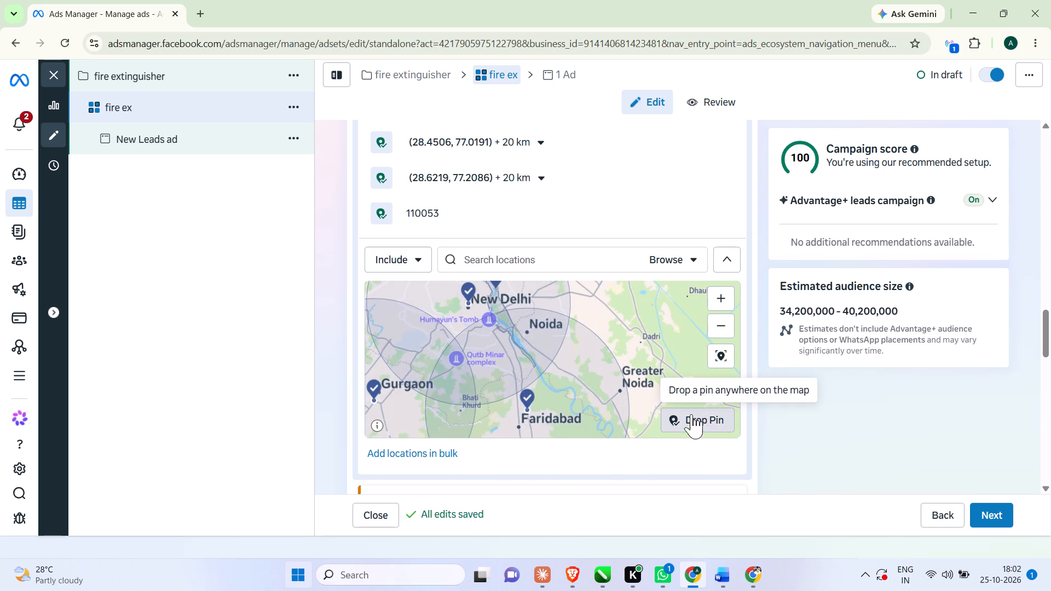
pyautogui.click(529, 331)
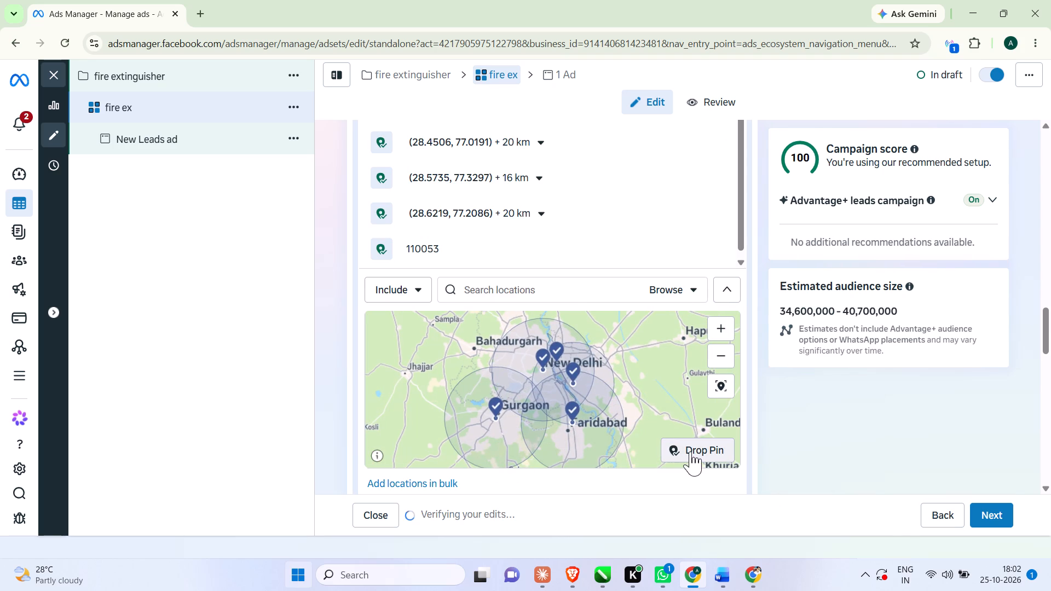
# Drop an included location pin on Ghaziabad, at about (28.67, 77.41), with a 16 km radius.
pyautogui.scroll(-2, 592, 401)
pyautogui.scroll(7, 571, 390)
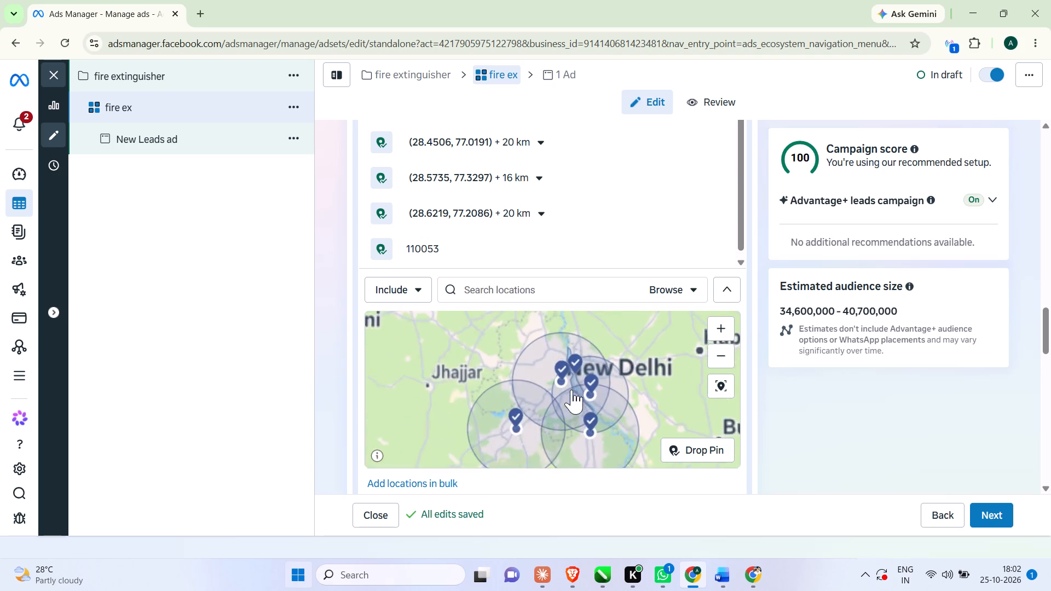
pyautogui.scroll(2, 571, 390)
pyautogui.scroll(3, 635, 358)
pyautogui.scroll(-3, 500, 360)
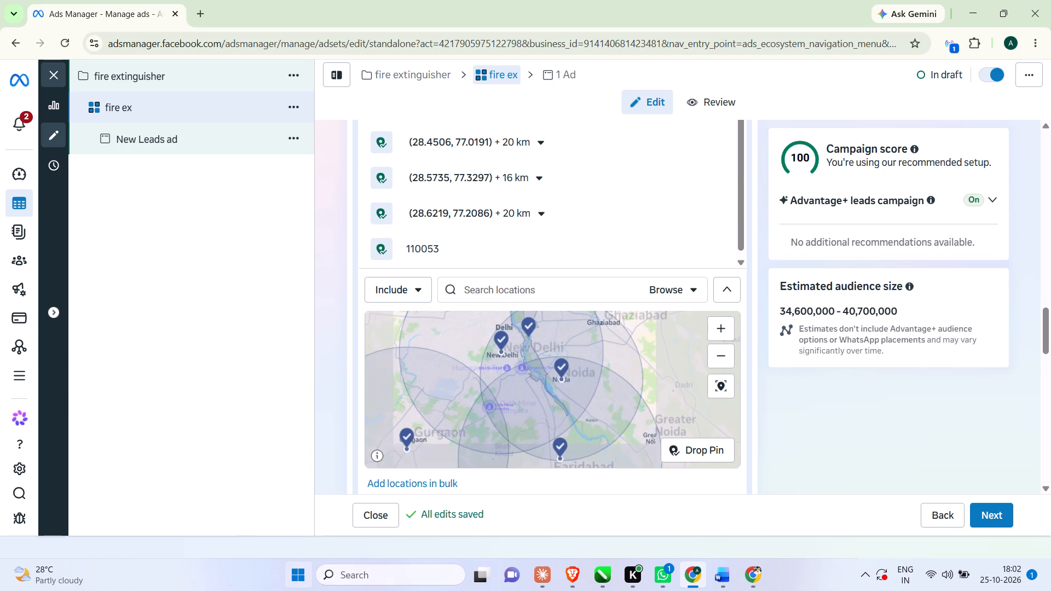
pyautogui.scroll(1, 677, 344)
pyautogui.scroll(-2, 605, 402)
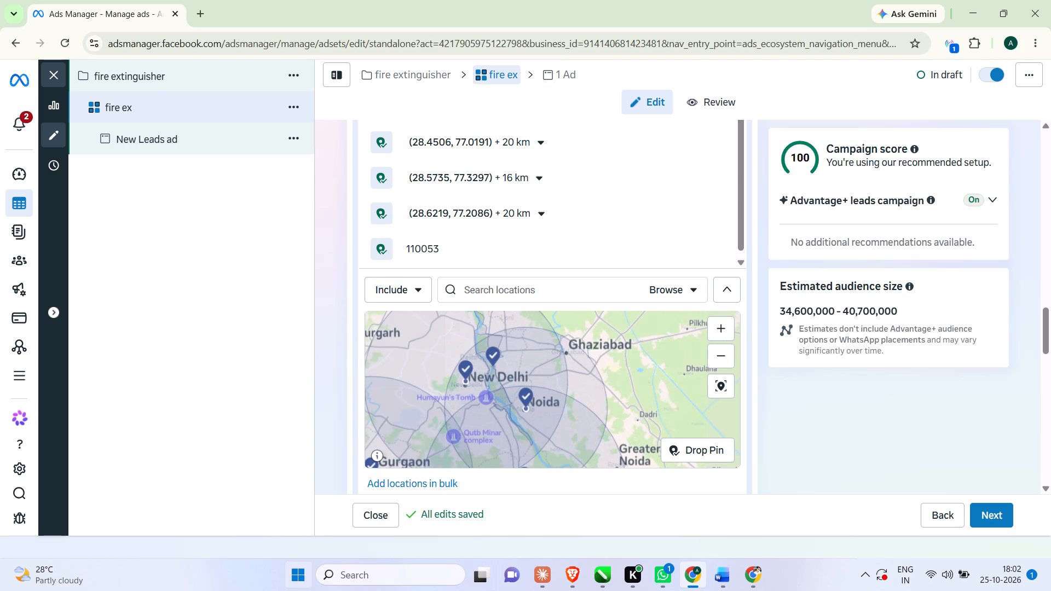
pyautogui.scroll(2, 627, 341)
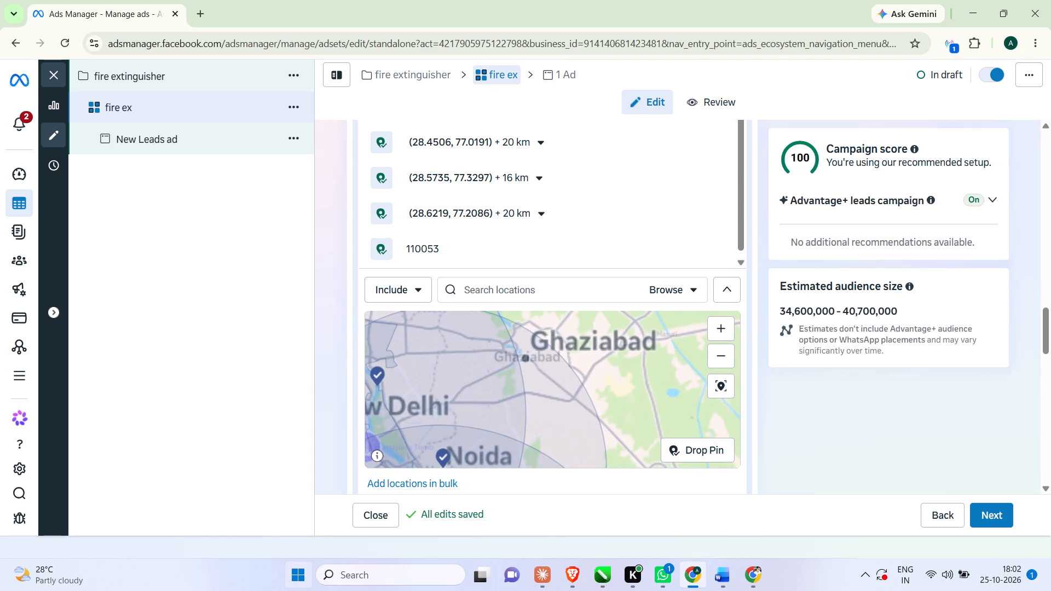
pyautogui.scroll(7, 542, 348)
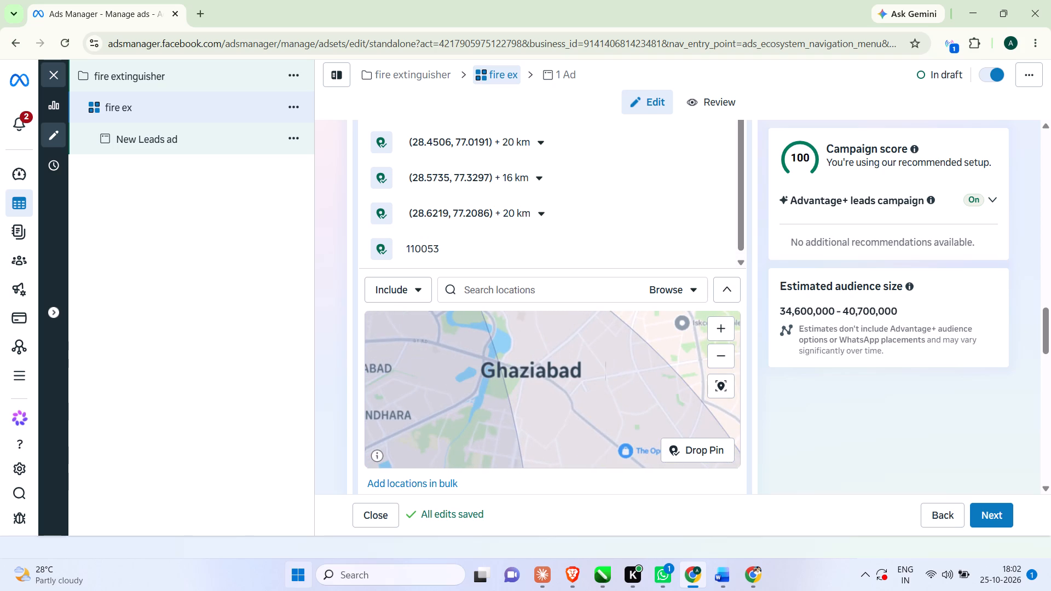
pyautogui.scroll(8, 557, 375)
pyautogui.scroll(-3, 577, 428)
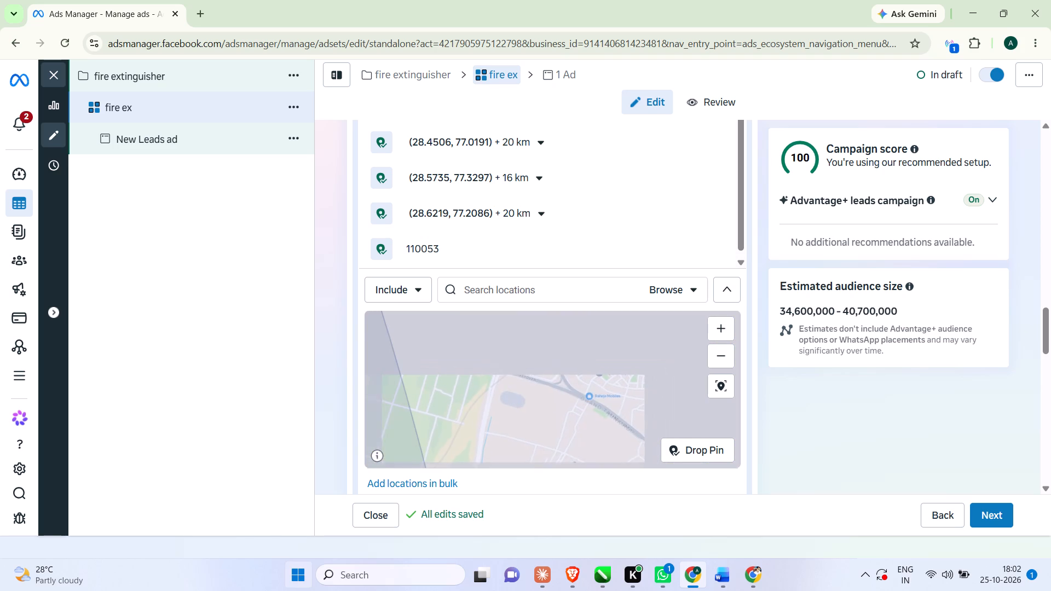
pyautogui.scroll(-4, 564, 378)
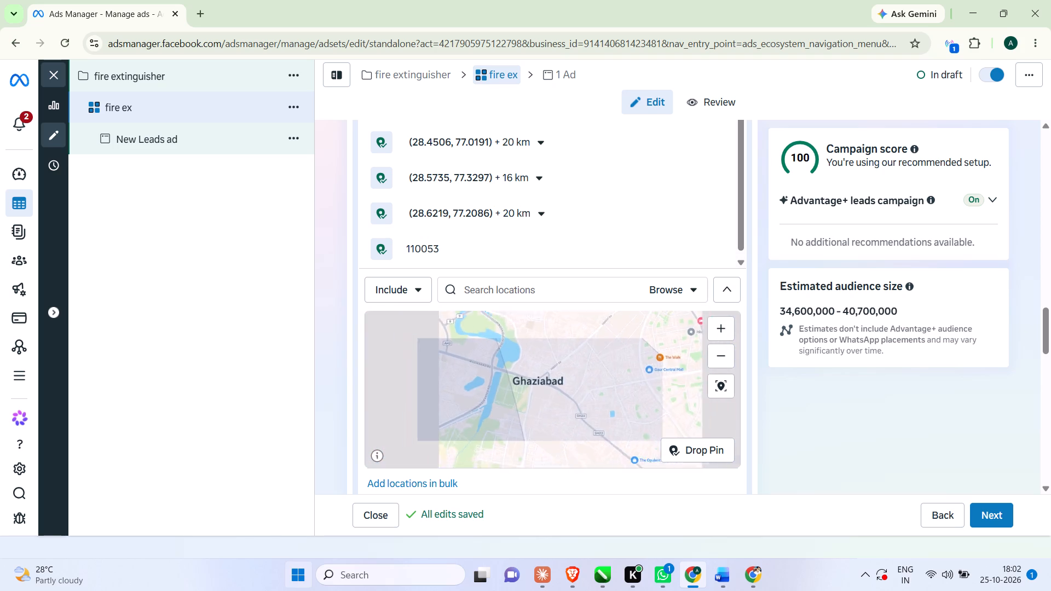
pyautogui.scroll(1, 564, 378)
pyautogui.click(683, 445)
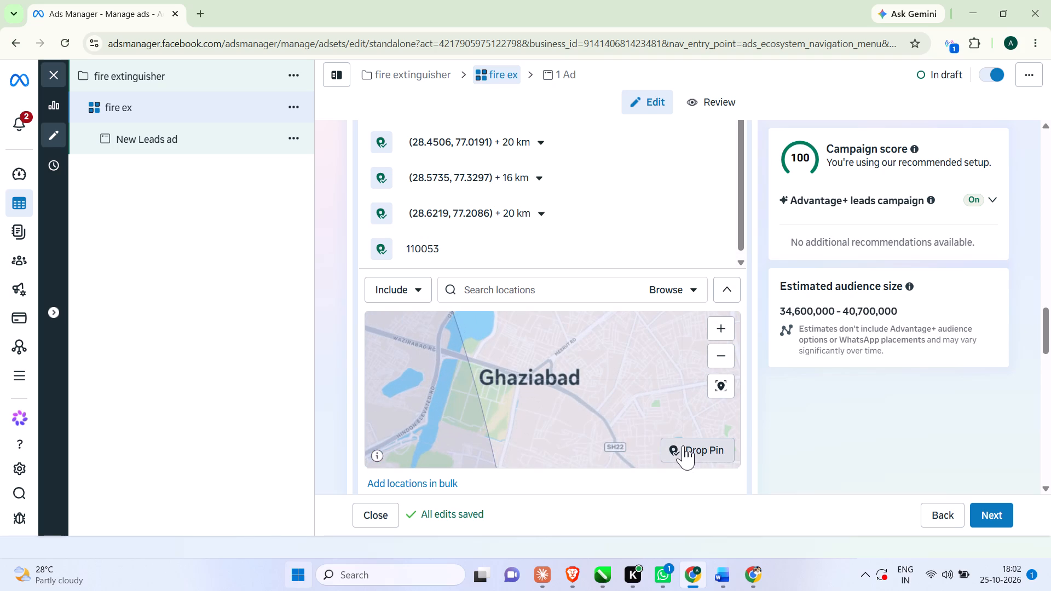
pyautogui.click(527, 379)
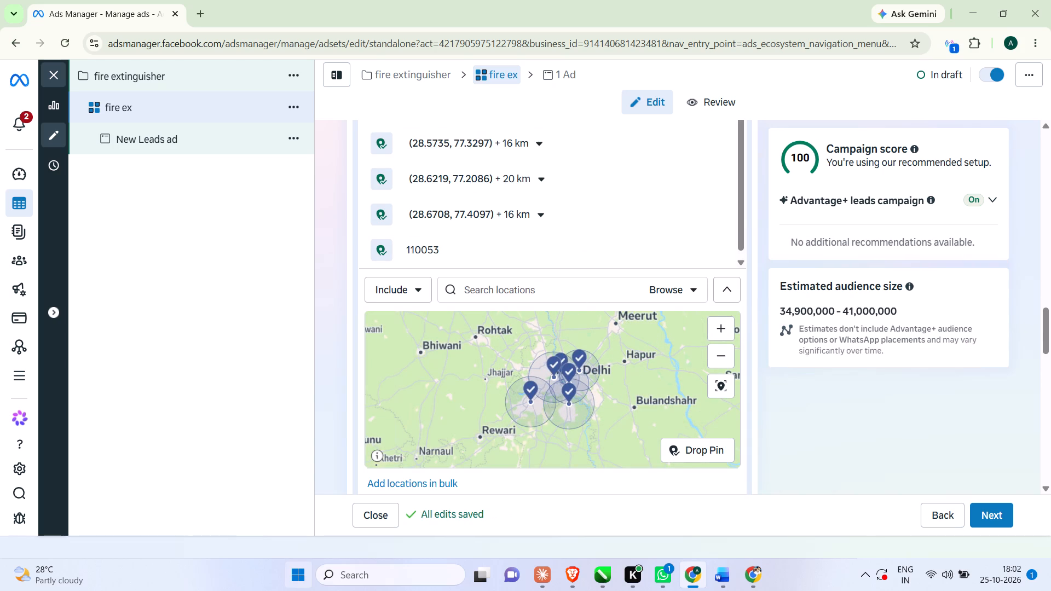
# Examine the overall map coverage of the included locations and the options offered on the postcode 110053 pin.
pyautogui.scroll(2, 531, 396)
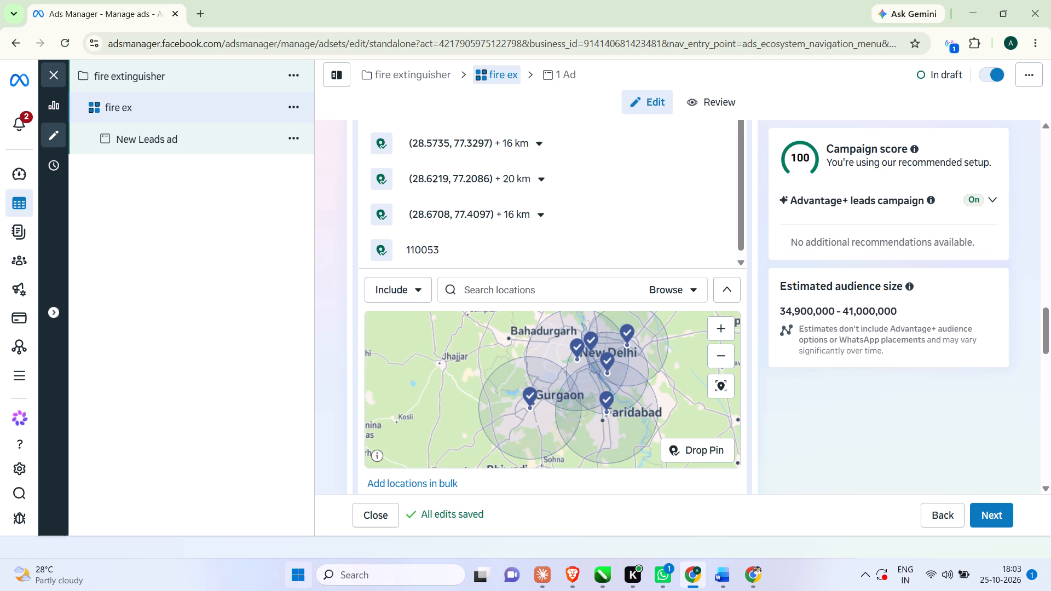
pyautogui.scroll(-2, 534, 428)
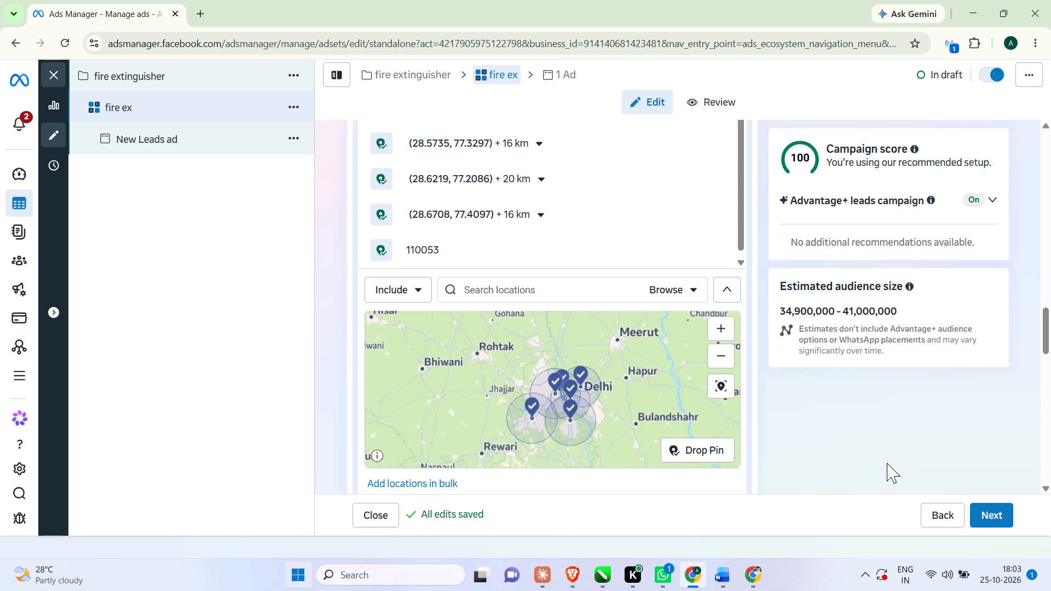
pyautogui.scroll(-5, 729, 421)
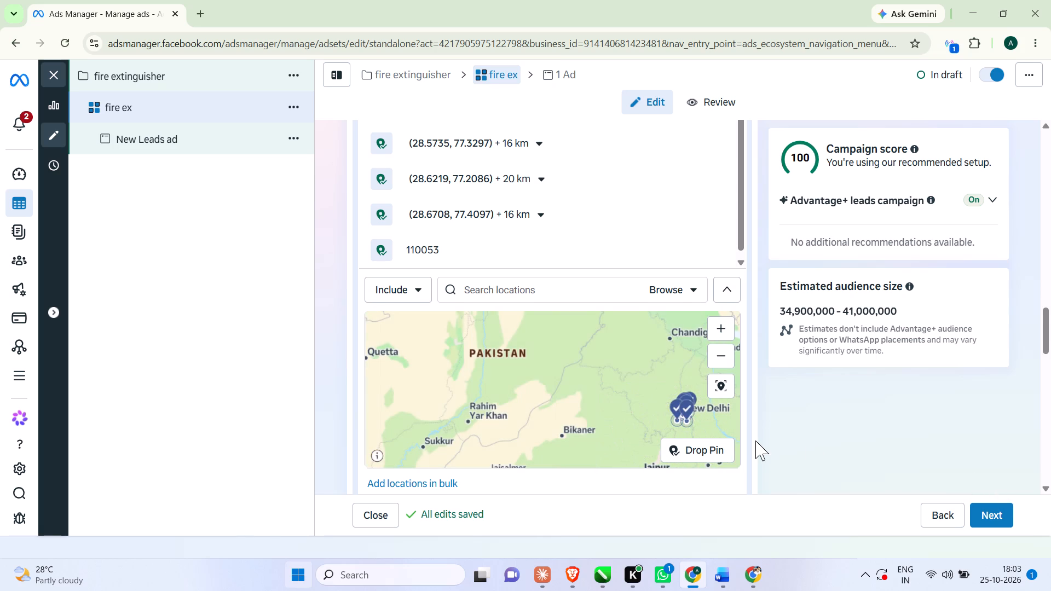
pyautogui.scroll(-6, 755, 441)
pyautogui.scroll(-6, 655, 439)
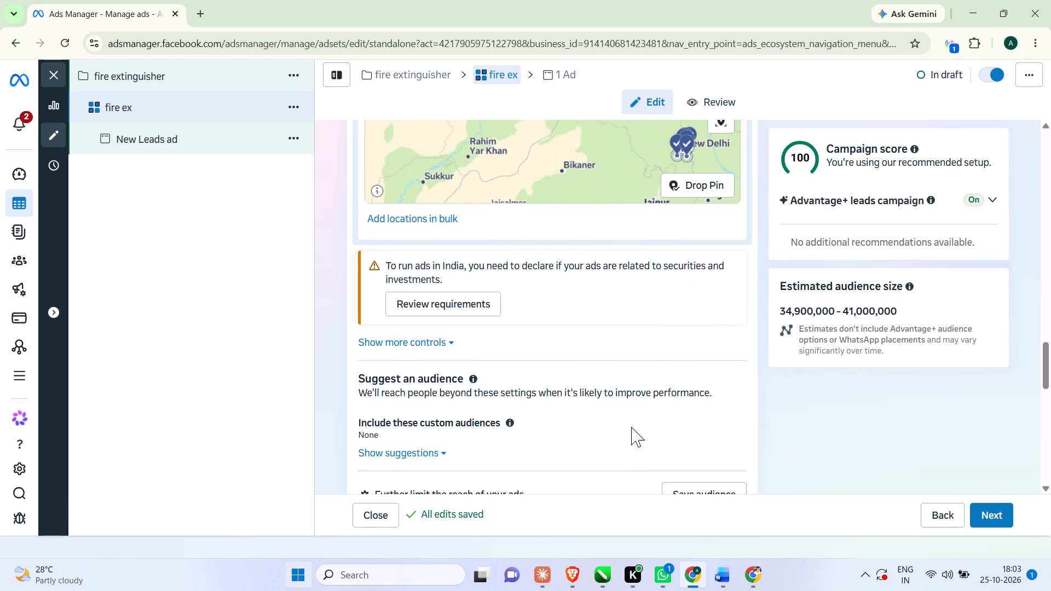
pyautogui.scroll(12, 631, 427)
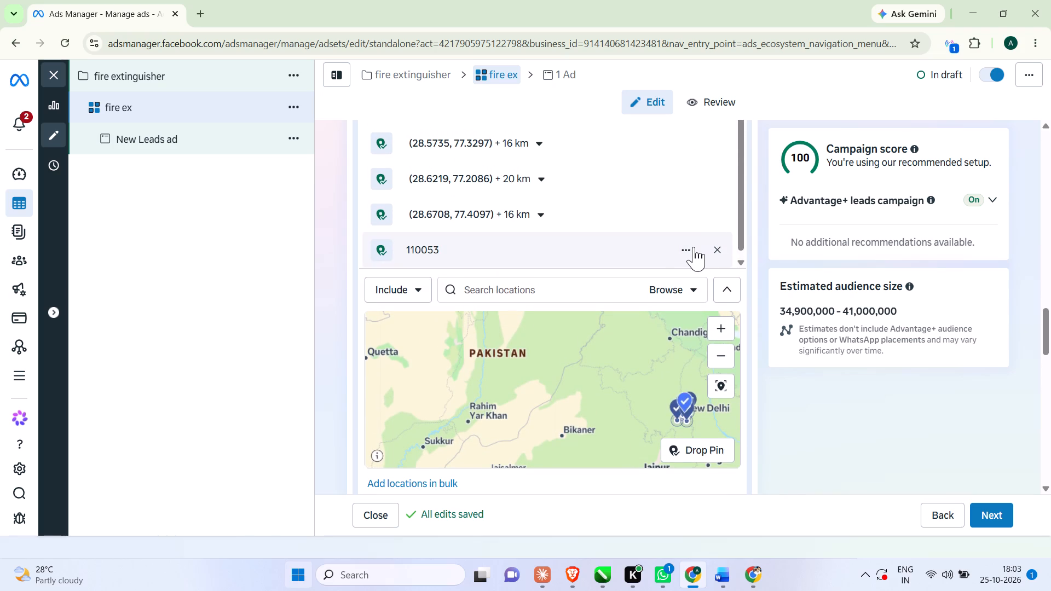
pyautogui.click(640, 253)
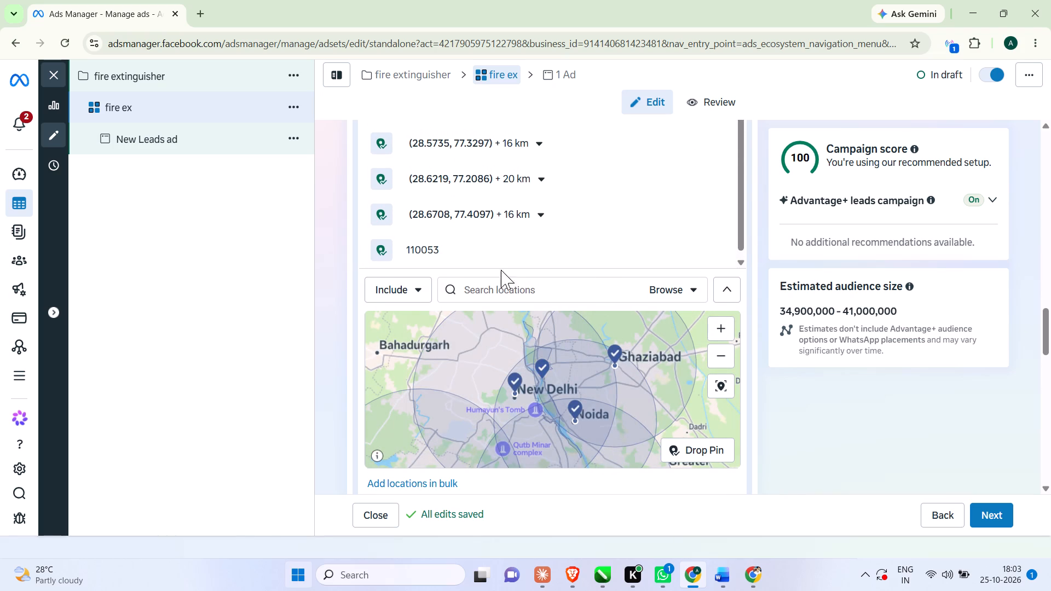
pyautogui.click(544, 364)
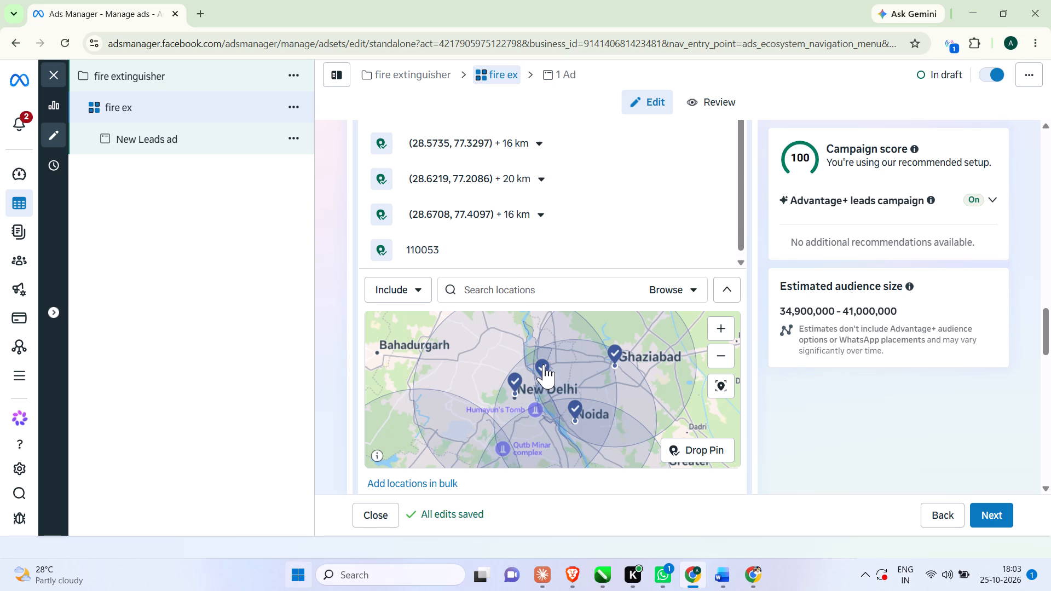
pyautogui.click(544, 370)
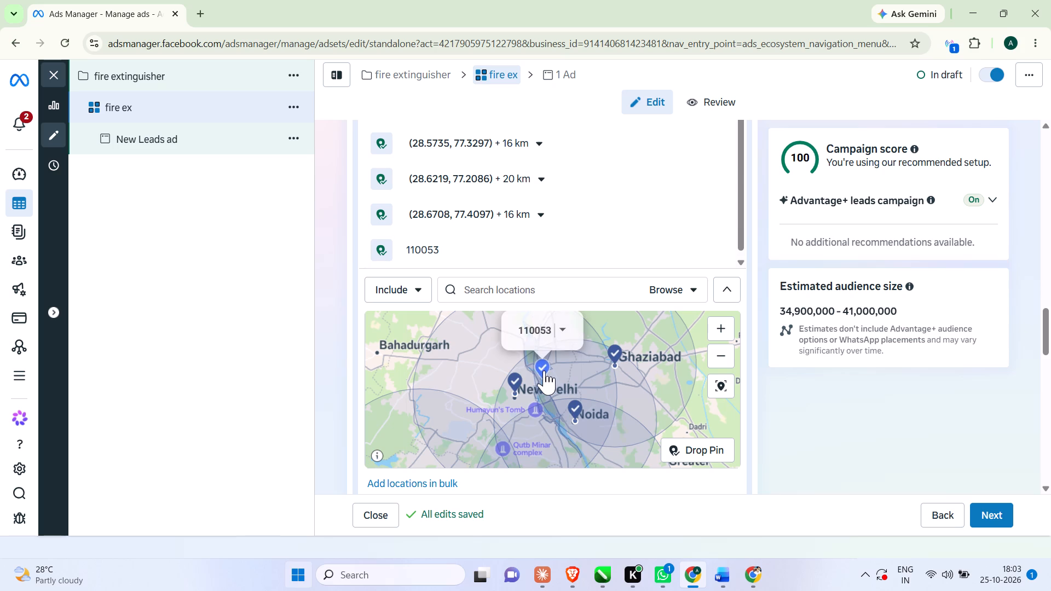
pyautogui.click(559, 329)
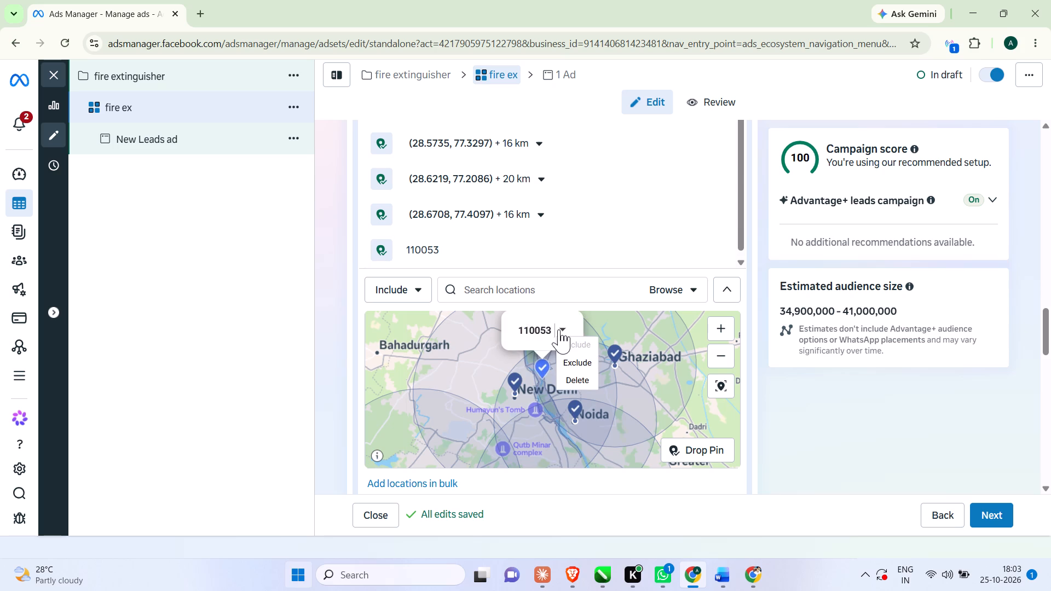
pyautogui.click(540, 368)
# Drop an included location pin beside the postcode 110053 marker near Geeta Colony, at about (28.65, 77.27), with a 16 km radius.
pyautogui.scroll(2, 540, 368)
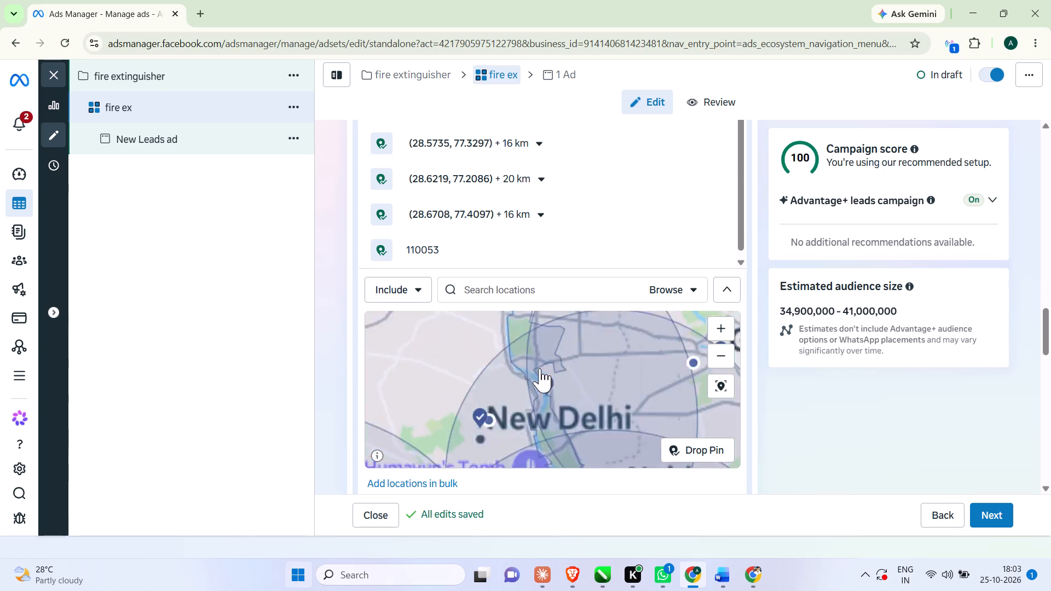
pyautogui.scroll(2, 540, 368)
pyautogui.scroll(1, 557, 422)
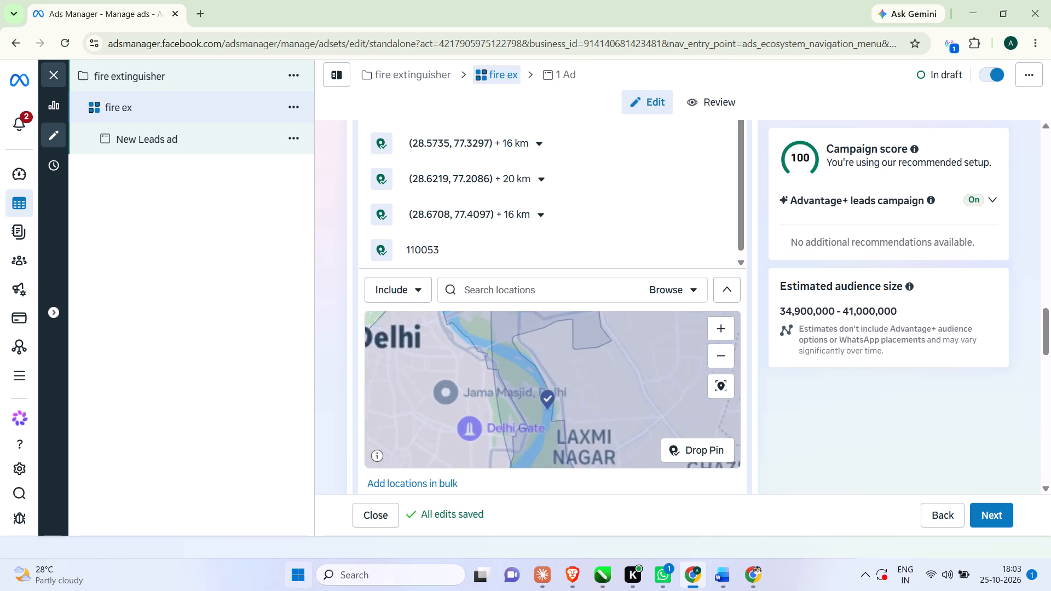
pyautogui.click(678, 454)
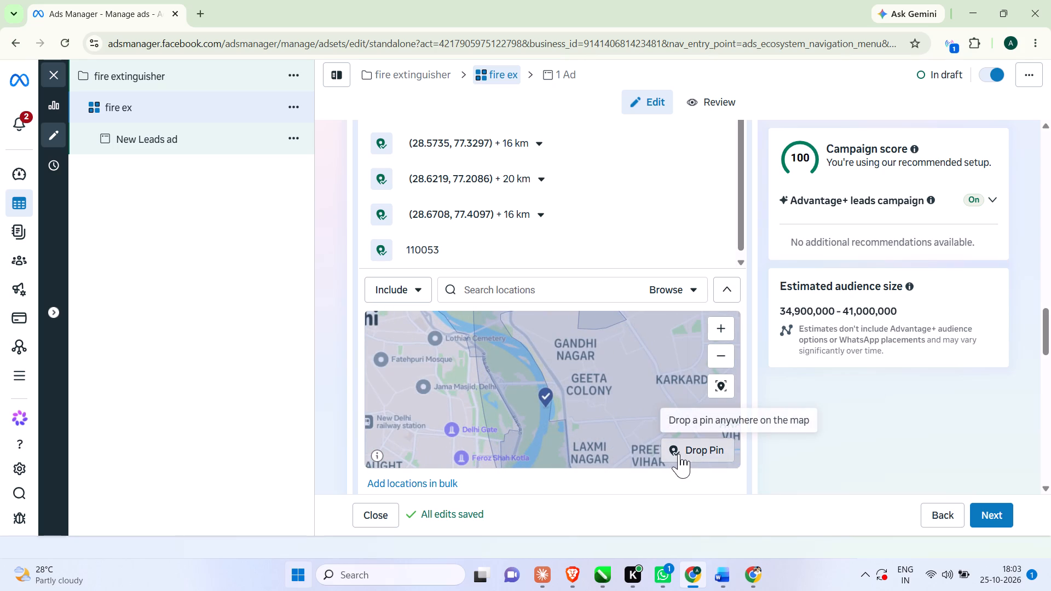
pyautogui.click(558, 410)
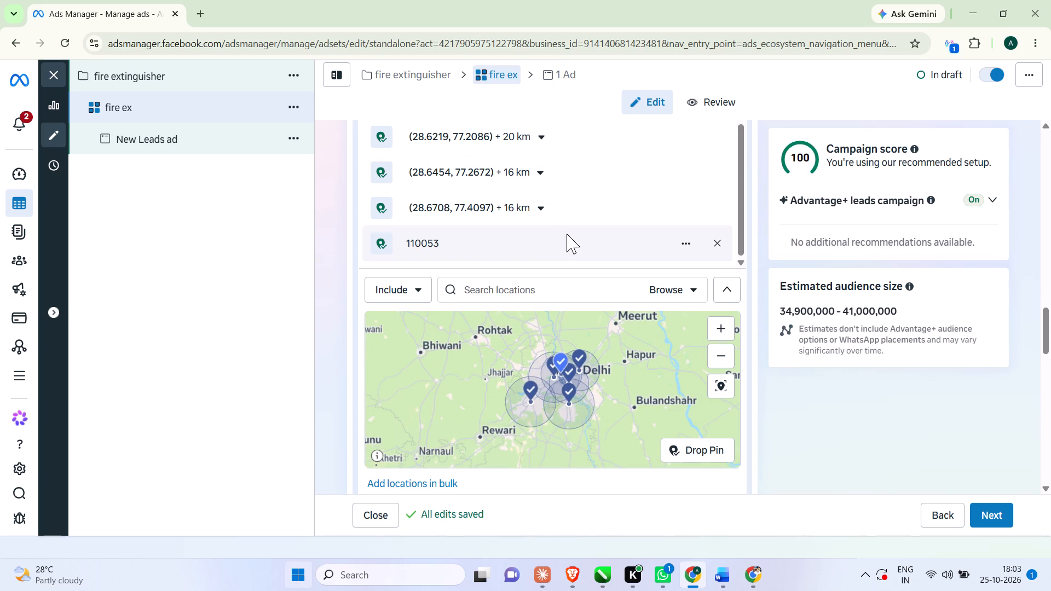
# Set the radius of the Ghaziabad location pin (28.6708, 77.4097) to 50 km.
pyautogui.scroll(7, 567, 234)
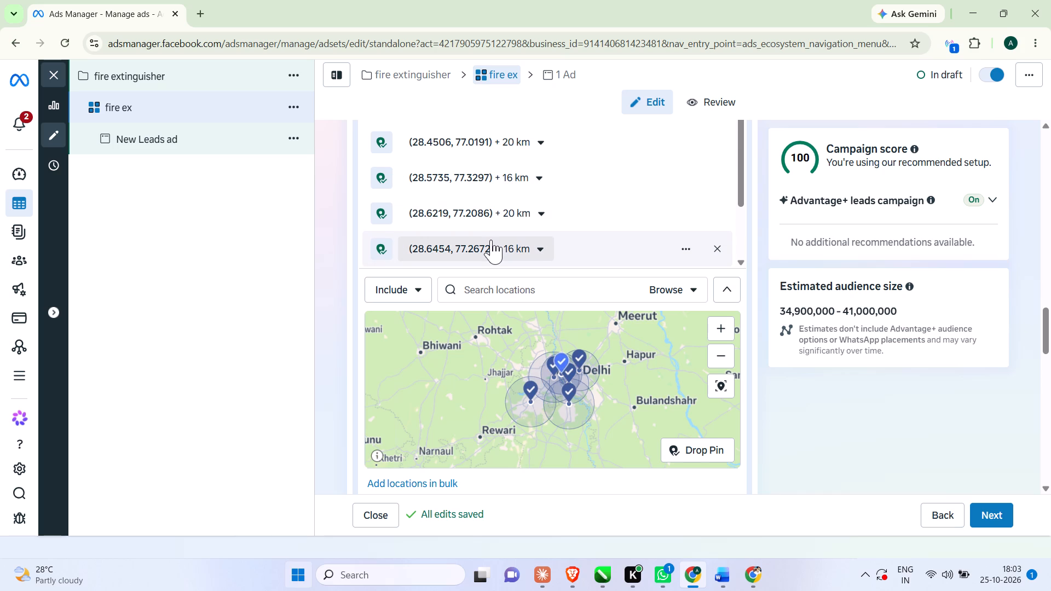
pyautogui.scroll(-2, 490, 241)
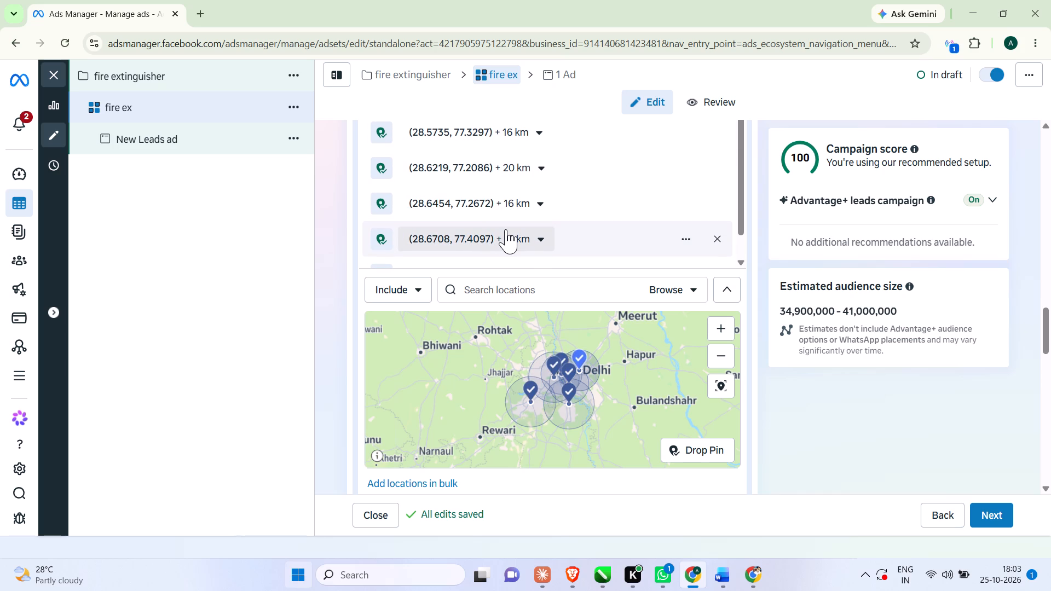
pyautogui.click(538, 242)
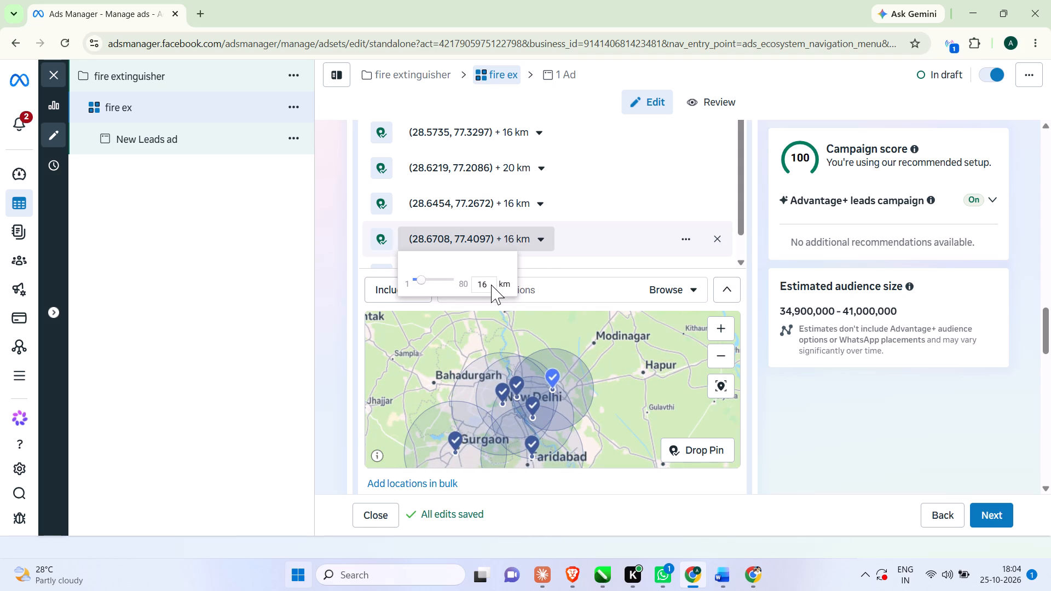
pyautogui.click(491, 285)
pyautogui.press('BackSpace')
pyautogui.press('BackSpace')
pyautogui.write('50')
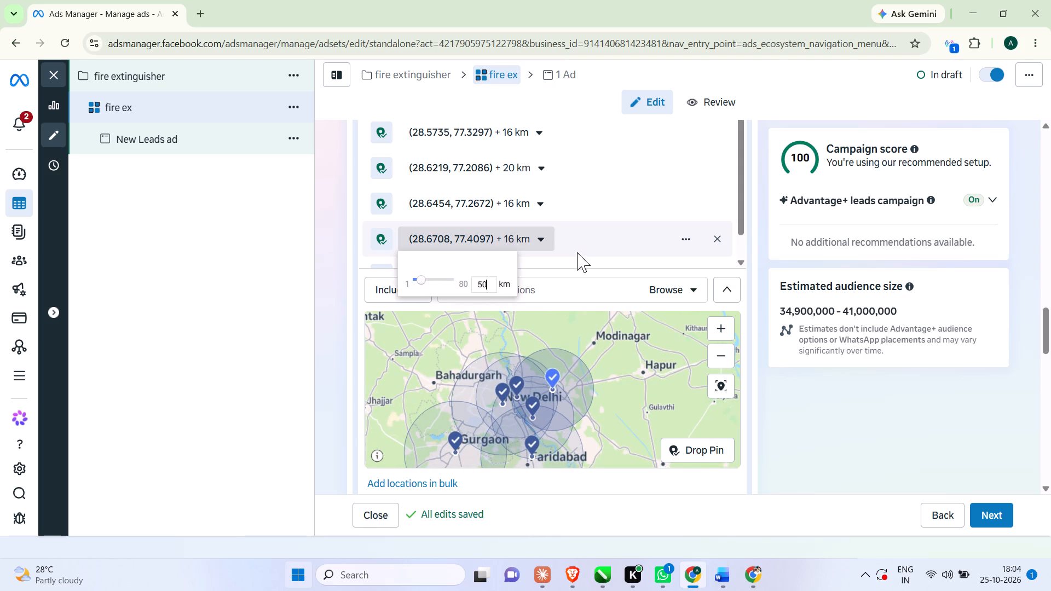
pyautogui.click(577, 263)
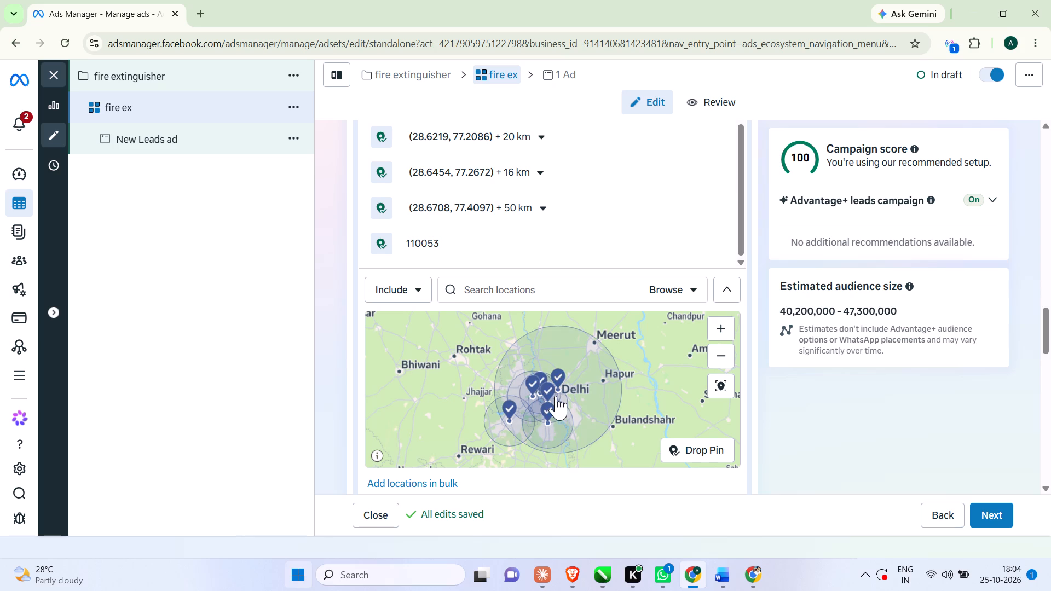
# Set the radius of the Ghaziabad location pin (28.6708, 77.4097) to 14 km.
pyautogui.scroll(4, 556, 392)
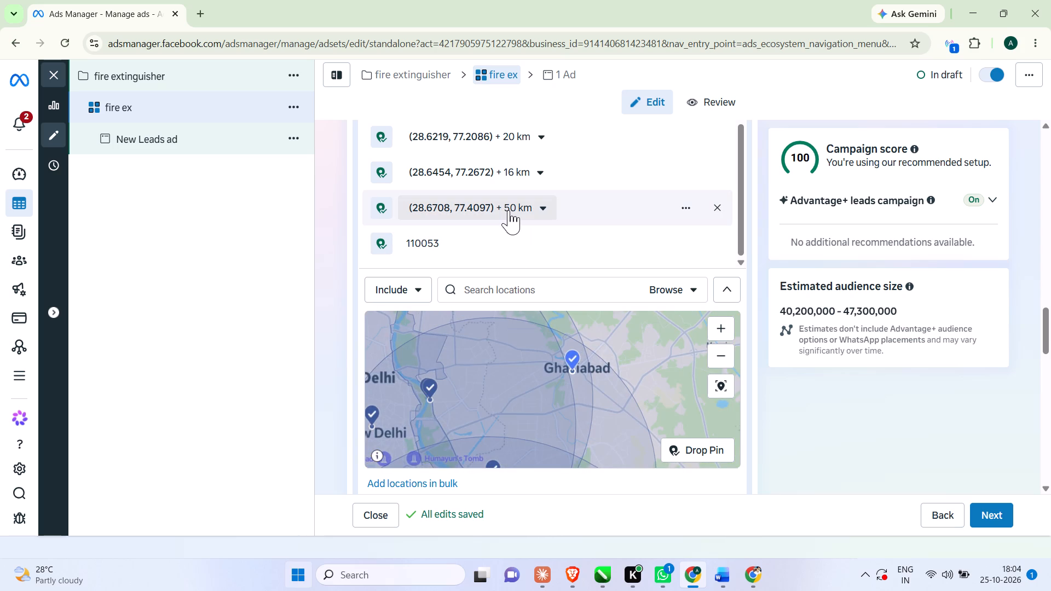
pyautogui.scroll(-2, 510, 215)
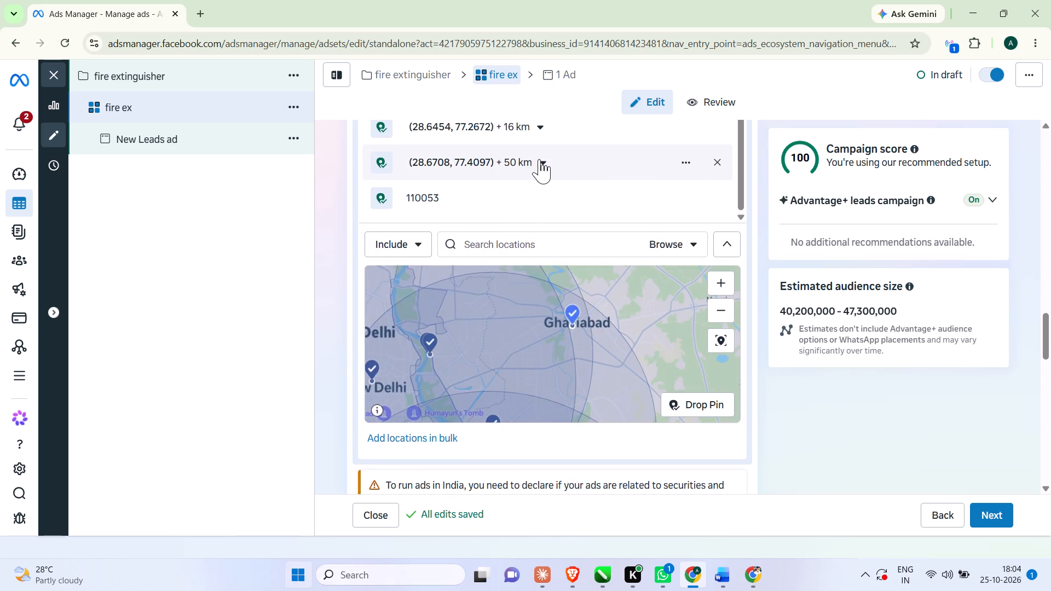
pyautogui.click(540, 159)
pyautogui.moveTo(487, 207); pyautogui.dragTo(472, 211)
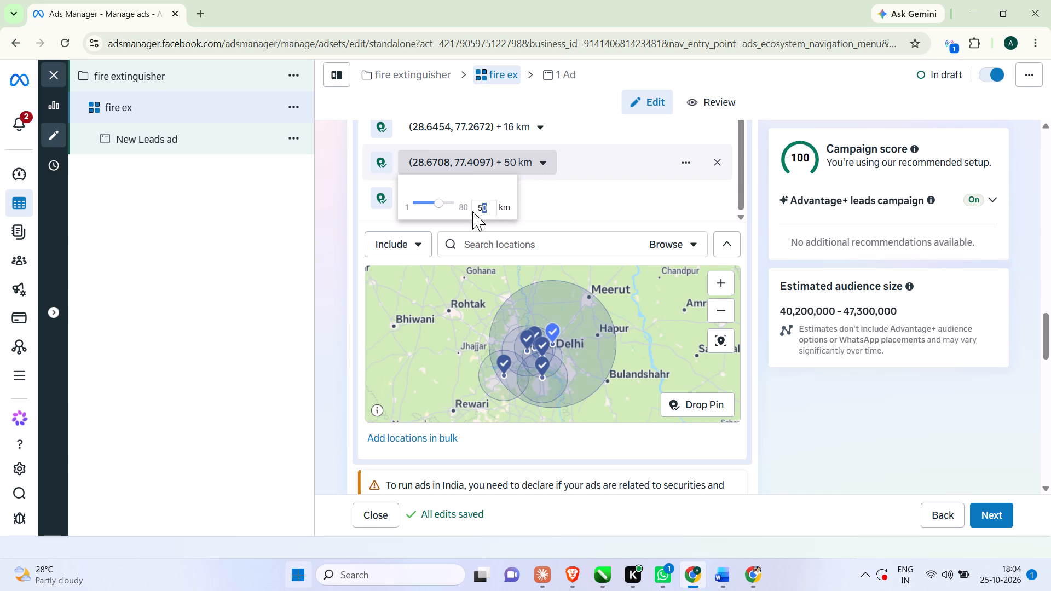
pyautogui.write('14')
pyautogui.click(539, 214)
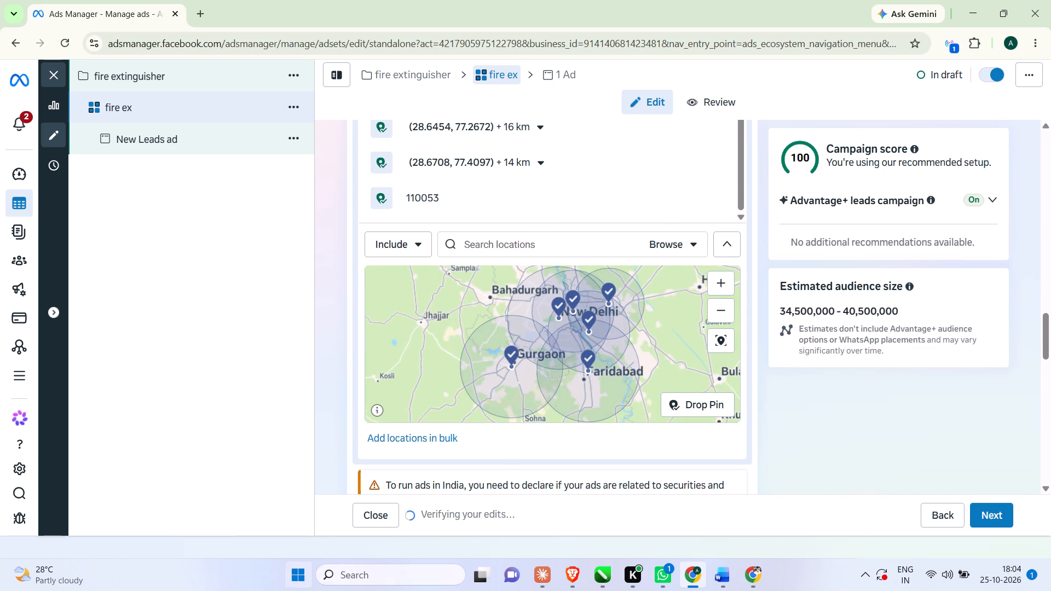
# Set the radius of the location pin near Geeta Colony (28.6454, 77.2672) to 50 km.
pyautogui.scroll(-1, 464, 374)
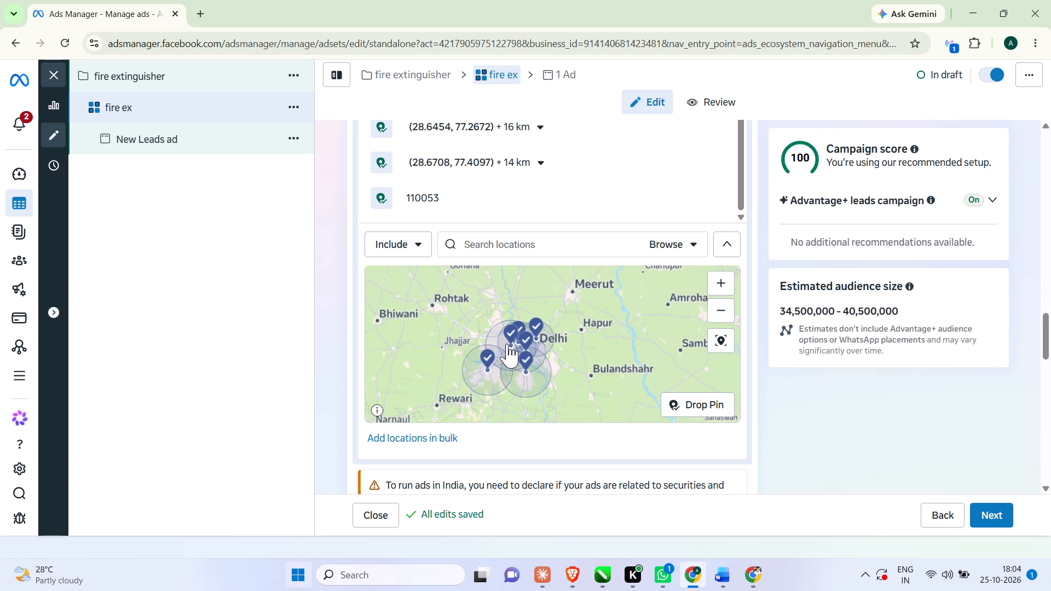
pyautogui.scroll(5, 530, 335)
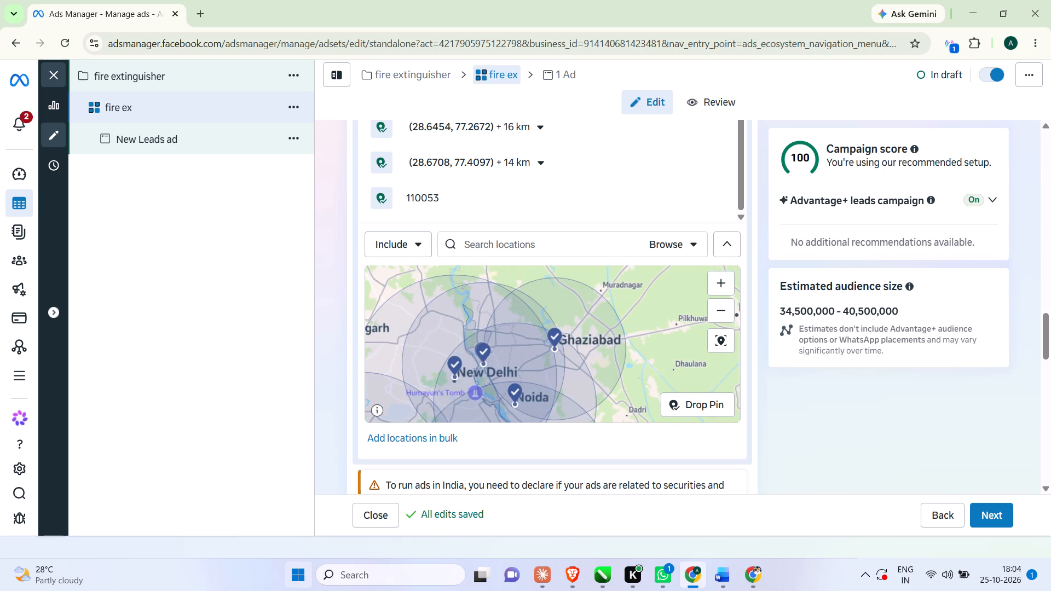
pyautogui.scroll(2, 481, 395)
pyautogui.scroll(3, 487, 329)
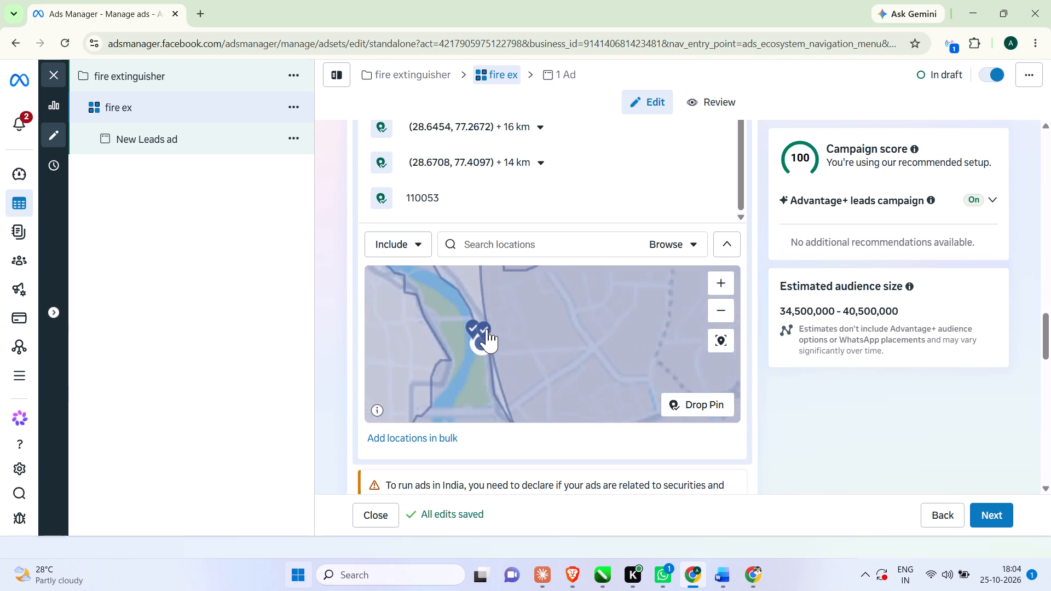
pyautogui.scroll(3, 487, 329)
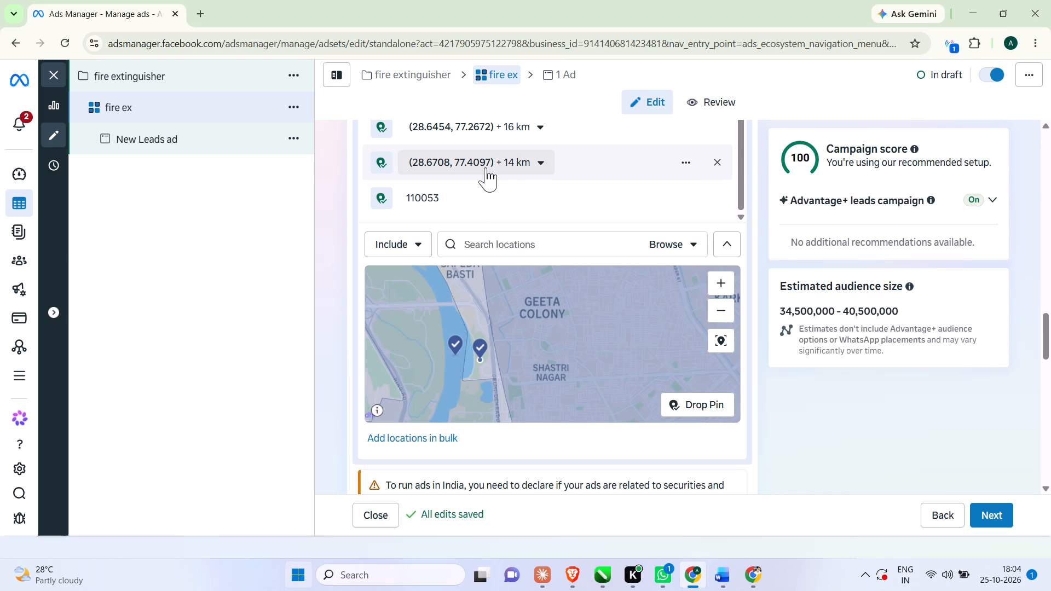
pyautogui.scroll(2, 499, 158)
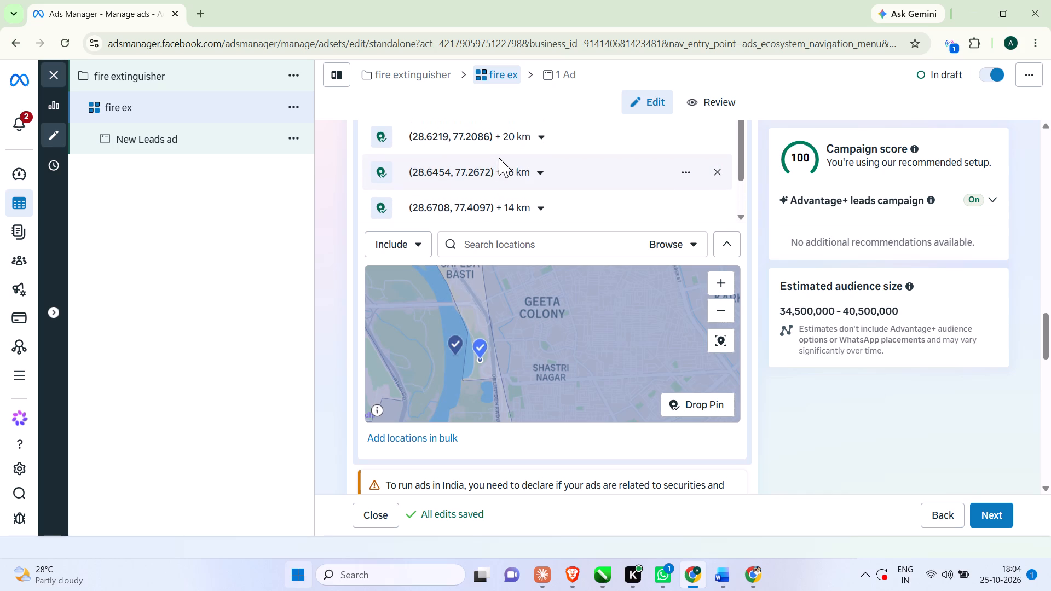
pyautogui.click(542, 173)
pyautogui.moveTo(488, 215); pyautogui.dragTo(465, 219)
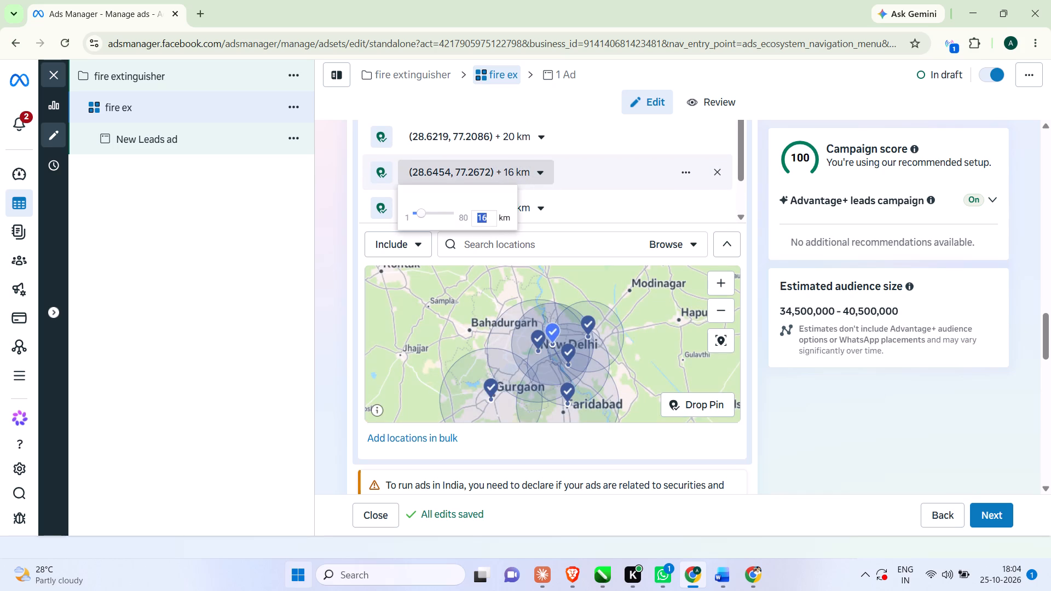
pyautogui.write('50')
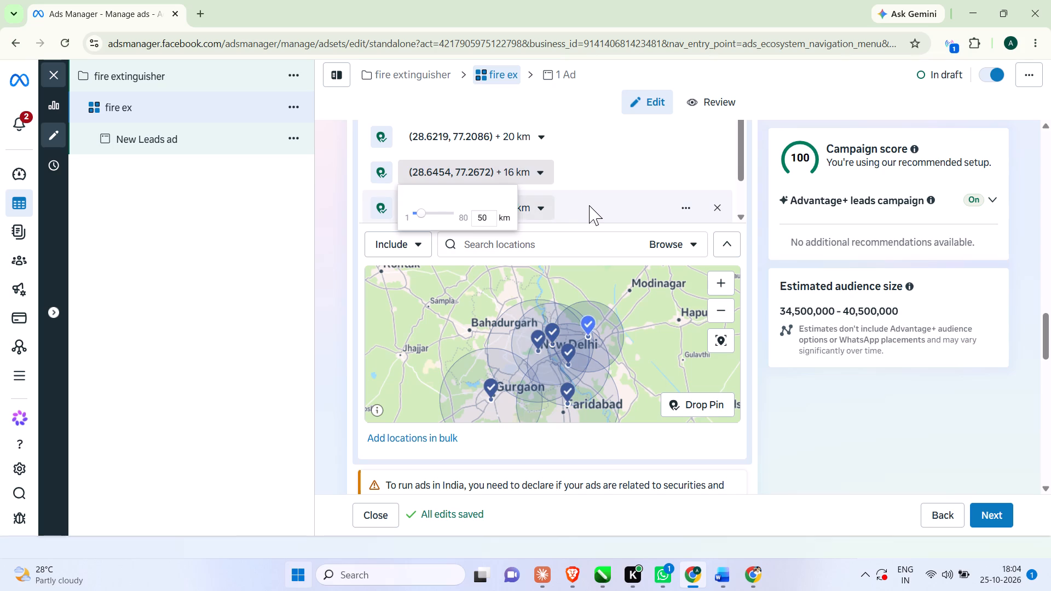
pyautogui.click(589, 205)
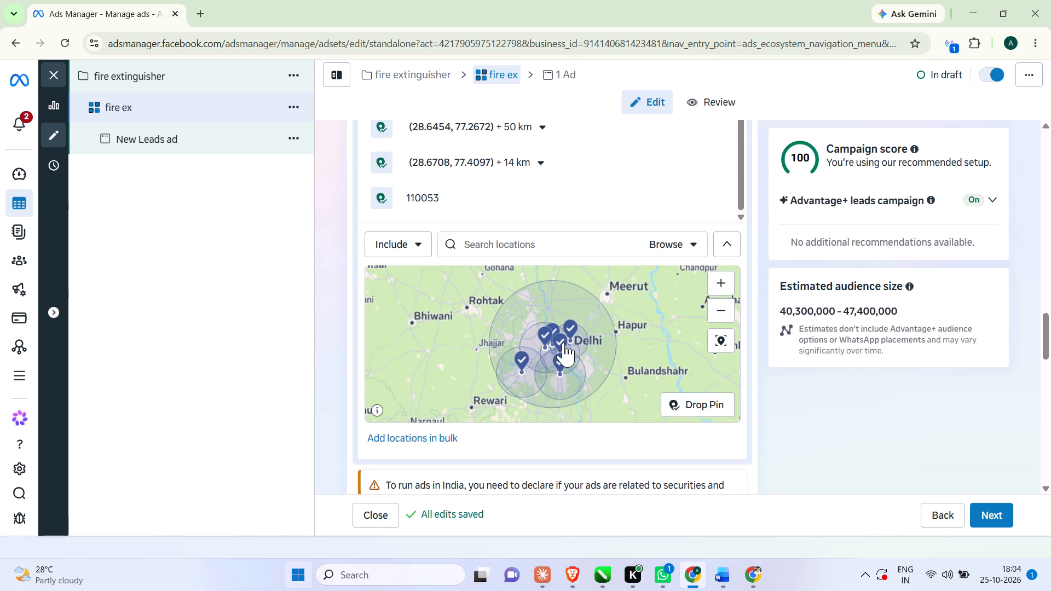
# Examine how far the Geeta Colony pin's radius reaches across Delhi NCR and how it overlaps the other included pins.
pyautogui.scroll(3, 558, 332)
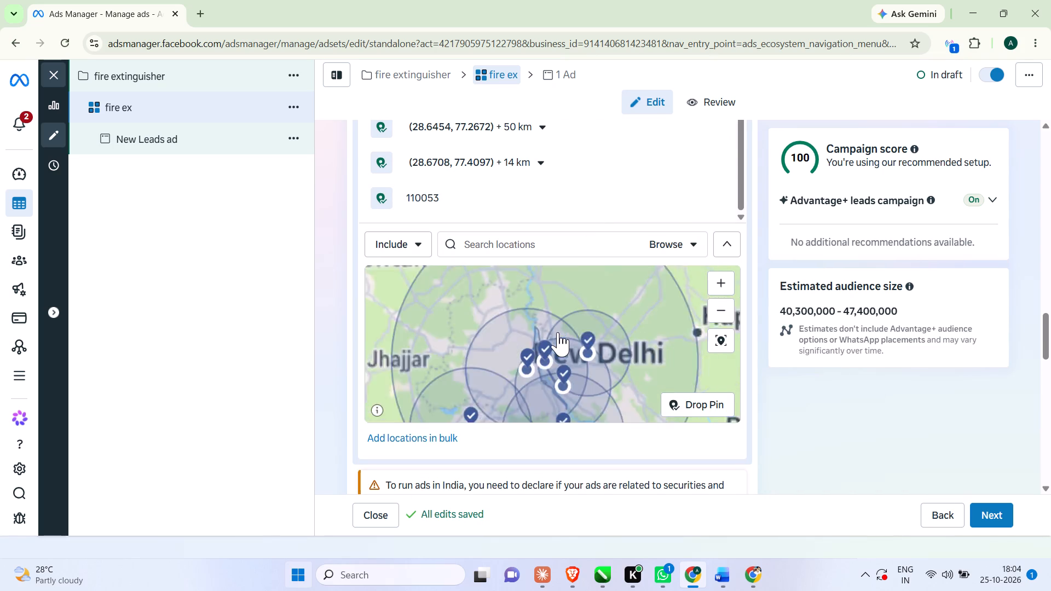
pyautogui.scroll(3, 558, 332)
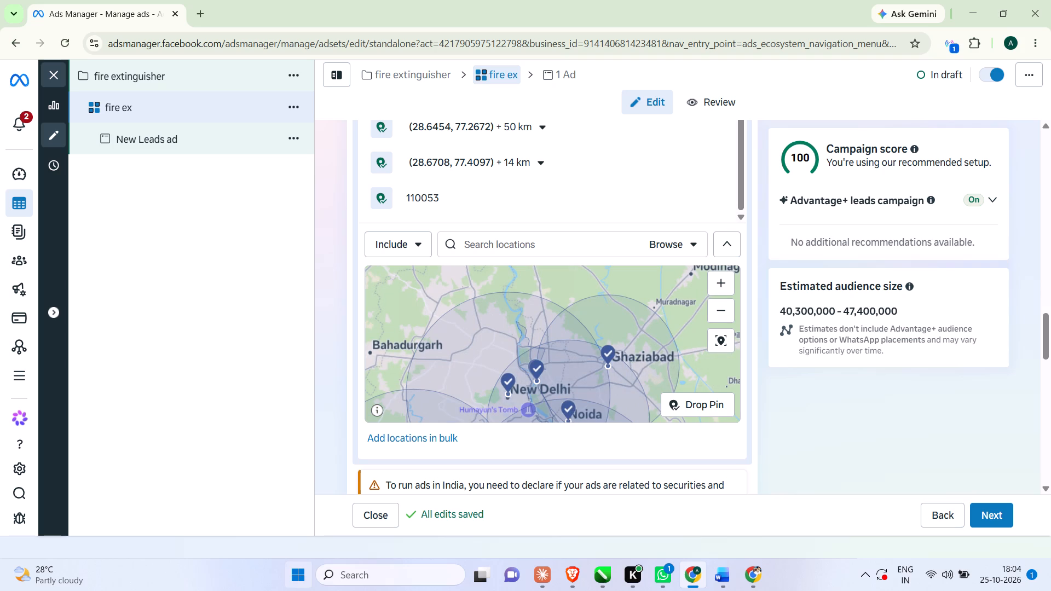
pyautogui.scroll(2, 541, 385)
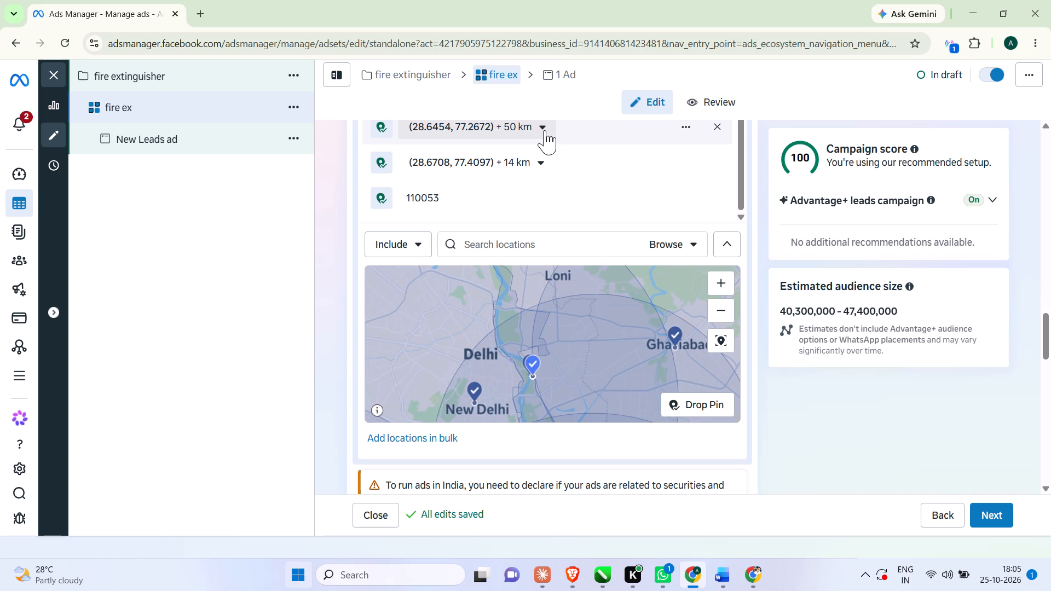
pyautogui.scroll(-1, 545, 130)
pyautogui.scroll(-1, 582, 317)
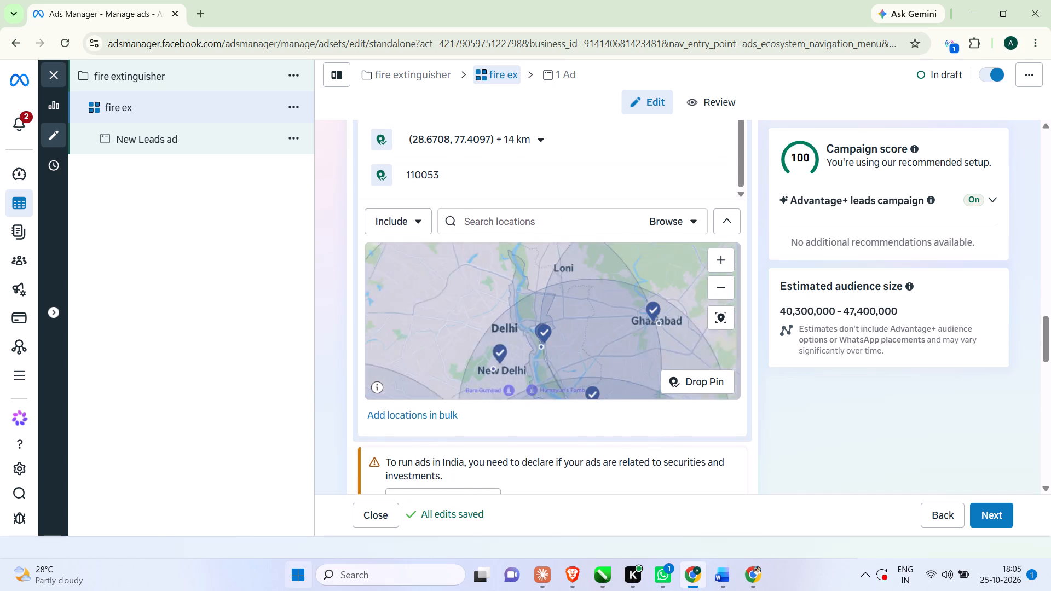
pyautogui.scroll(-2, 582, 317)
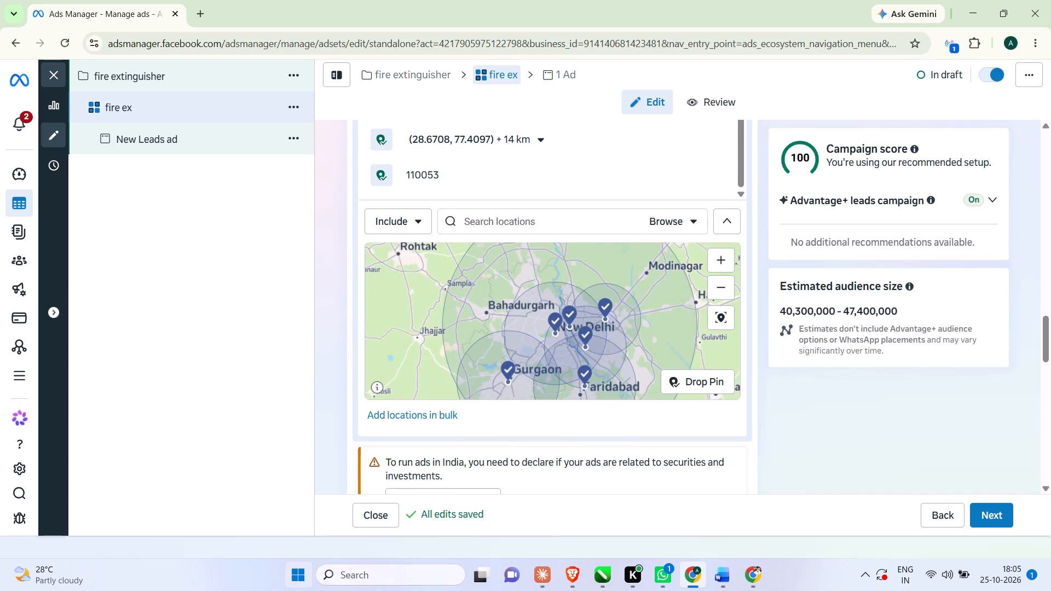
pyautogui.scroll(-1, 579, 311)
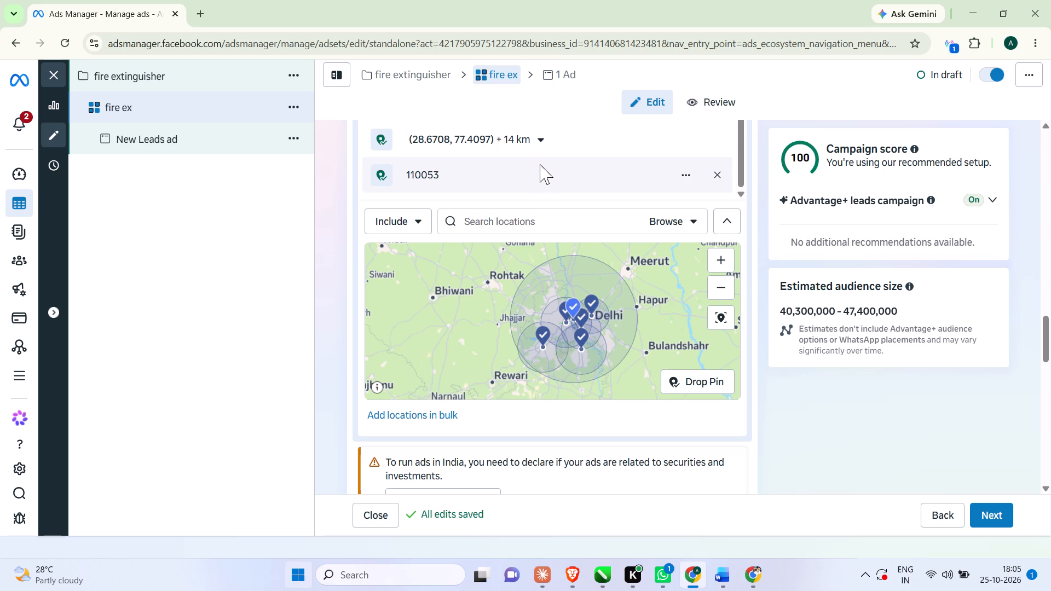
pyautogui.scroll(3, 540, 164)
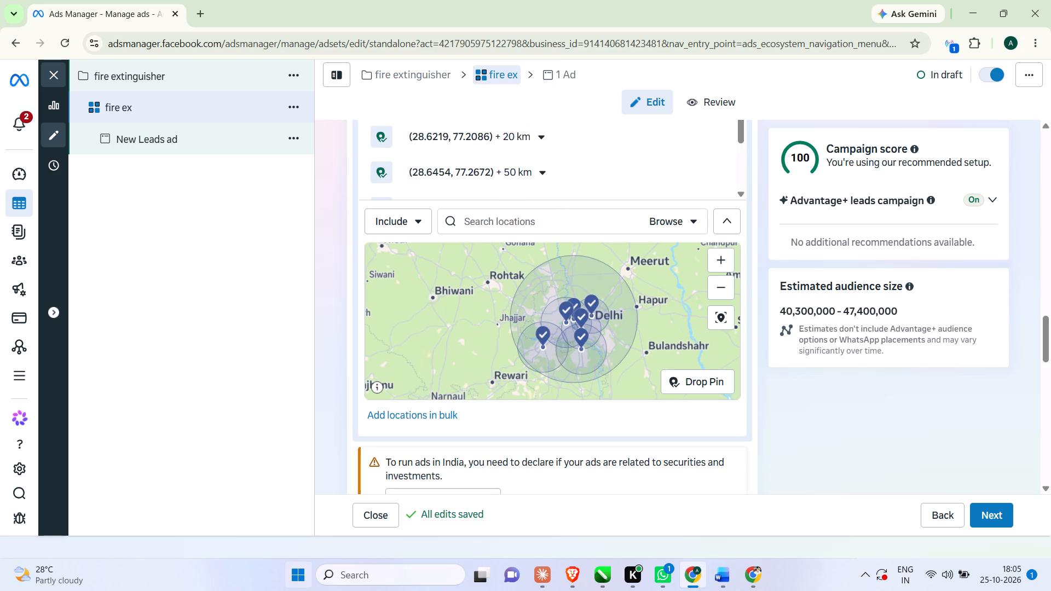
pyautogui.scroll(2, 573, 317)
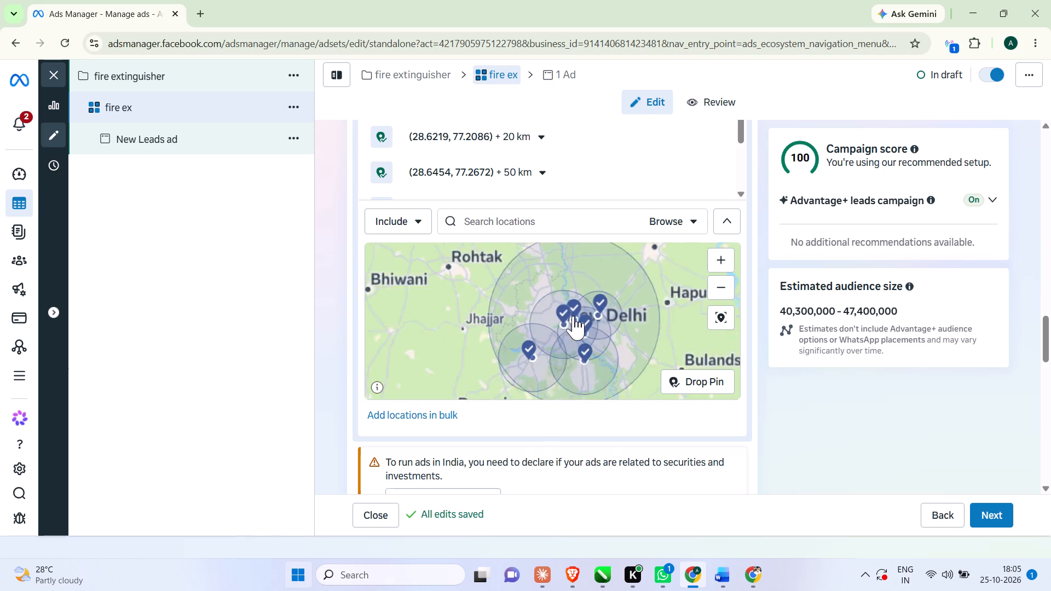
pyautogui.scroll(6, 573, 316)
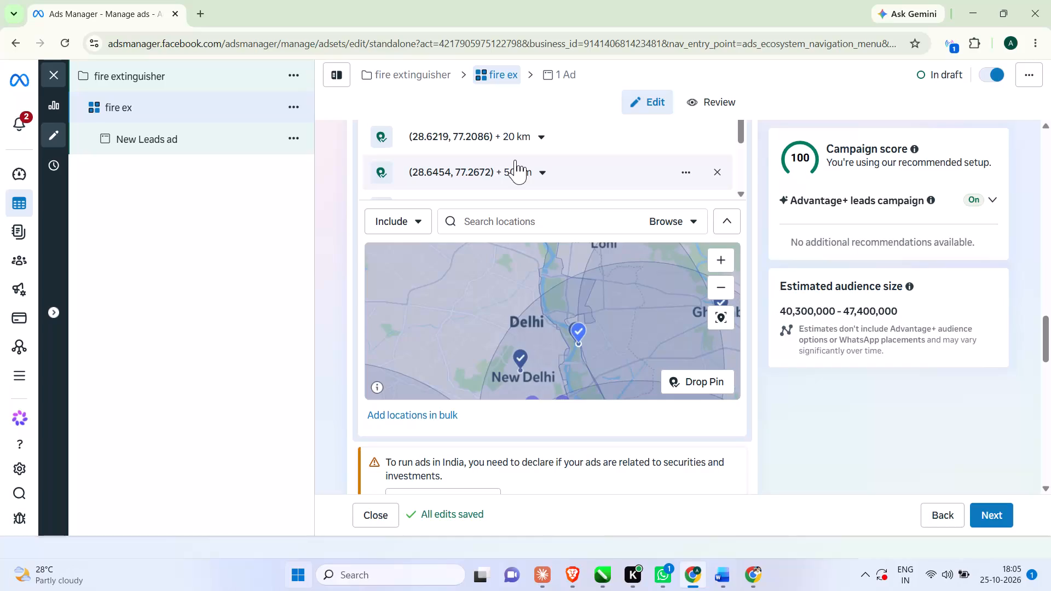
# Reduce the radius of the location pin near Geeta Colony (28.6454, 77.2672) to 15 km.
pyautogui.click(515, 160)
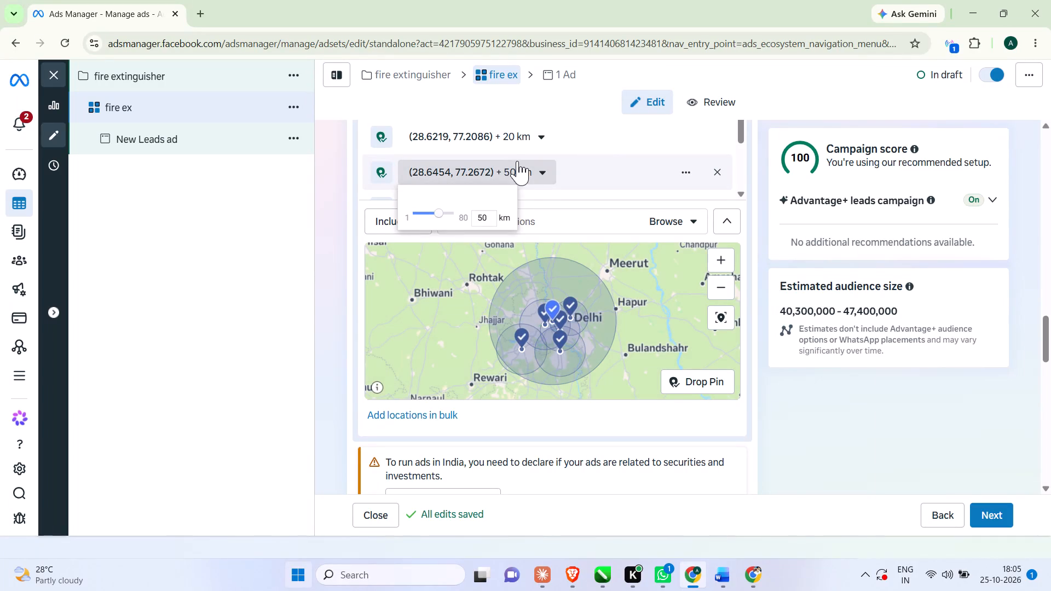
pyautogui.moveTo(438, 212); pyautogui.dragTo(425, 213)
pyautogui.moveTo(425, 213); pyautogui.dragTo(424, 215)
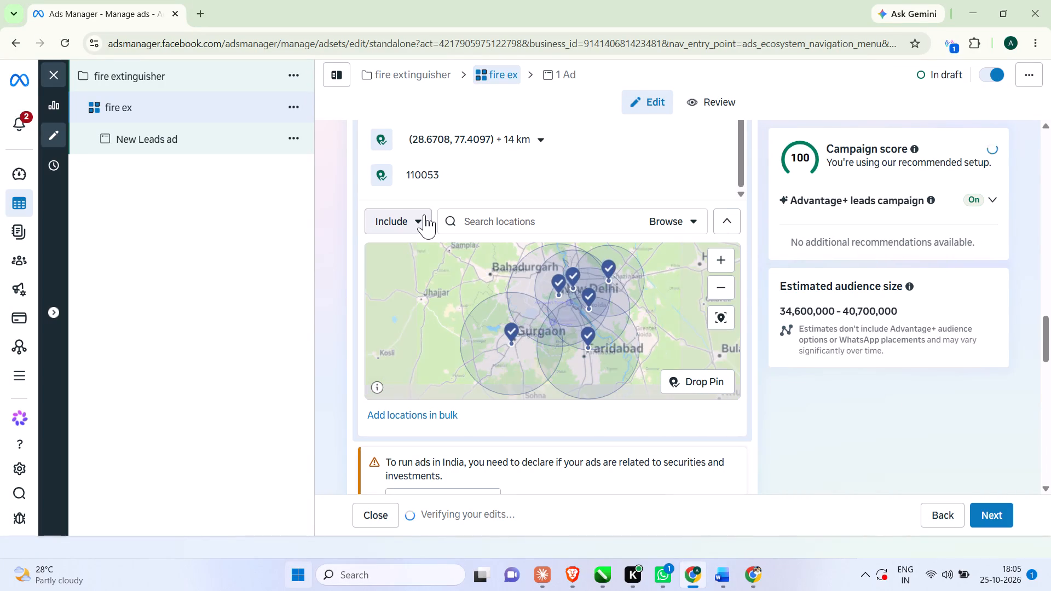
# Review the map coverage around Gurgaon and Faridabad, inspect the Gurgaon pin, and check the list of included locations.
pyautogui.scroll(-2, 471, 263)
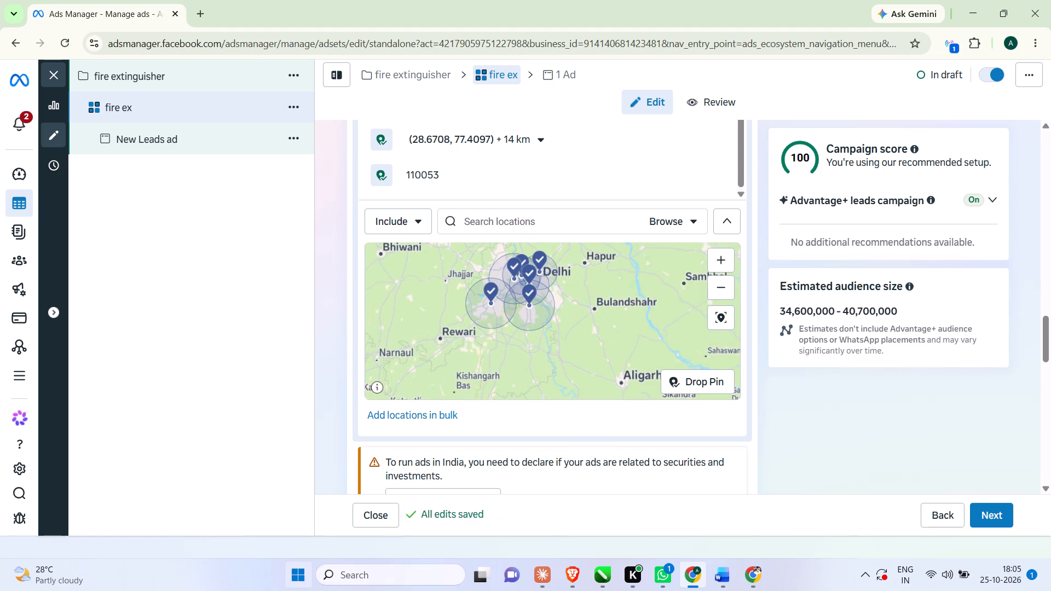
pyautogui.scroll(1, 495, 309)
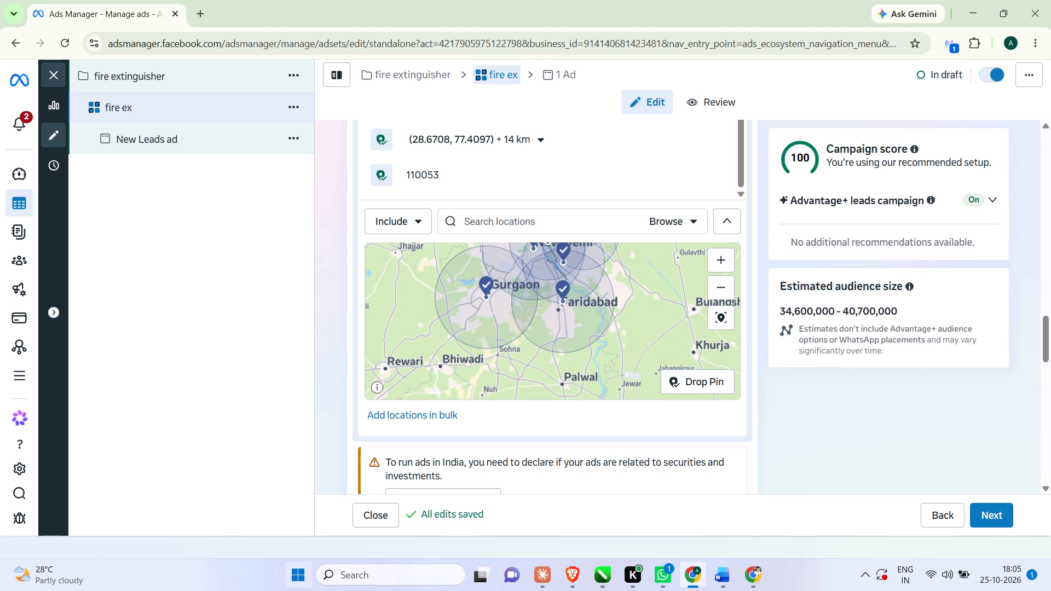
pyautogui.scroll(-3, 530, 324)
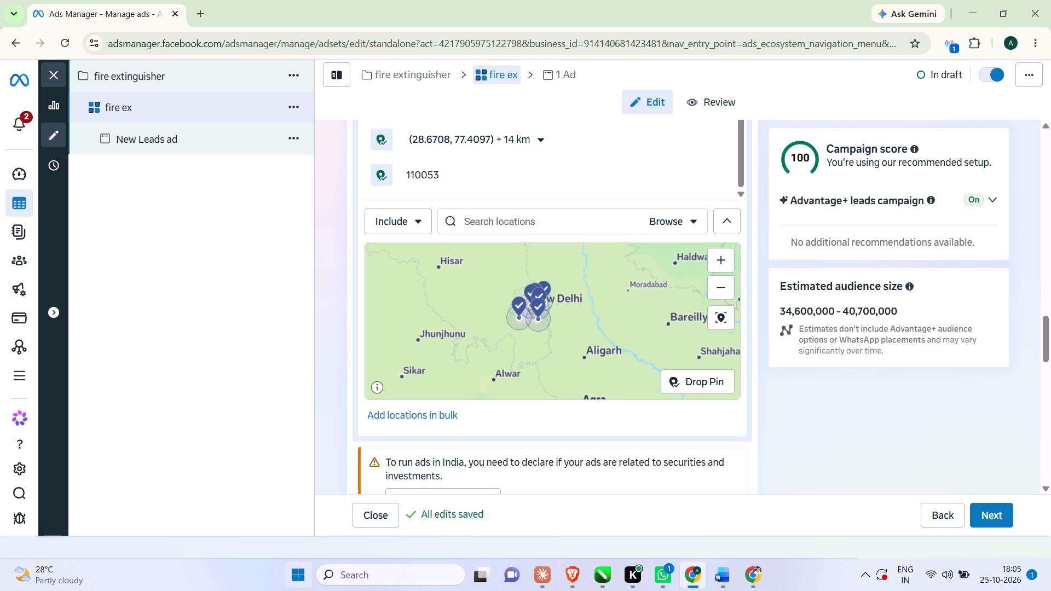
pyautogui.rightClick(525, 316)
pyautogui.click(525, 316)
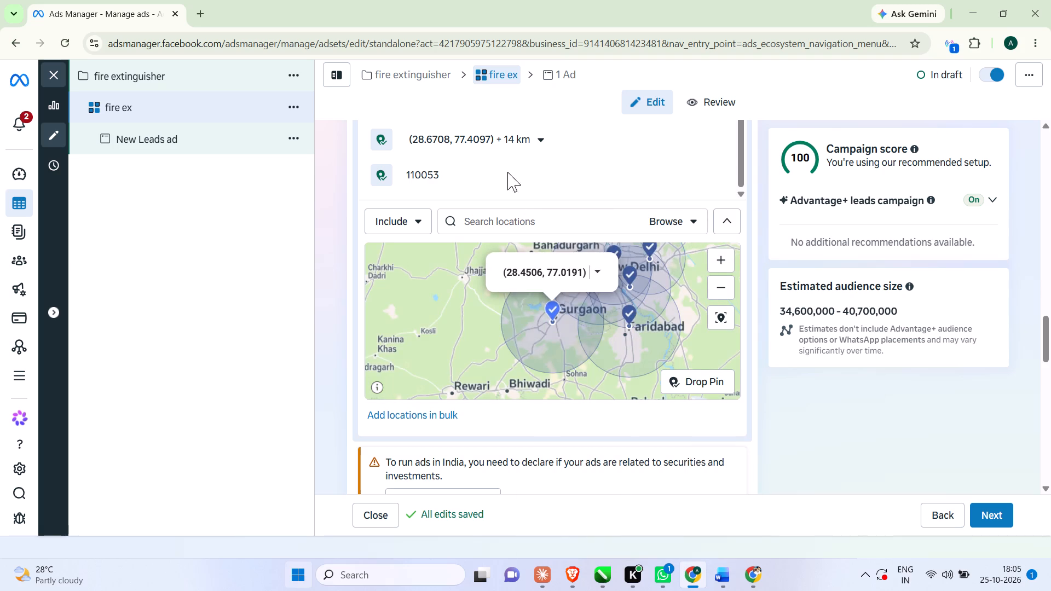
pyautogui.scroll(13, 527, 155)
pyautogui.scroll(1, 642, 174)
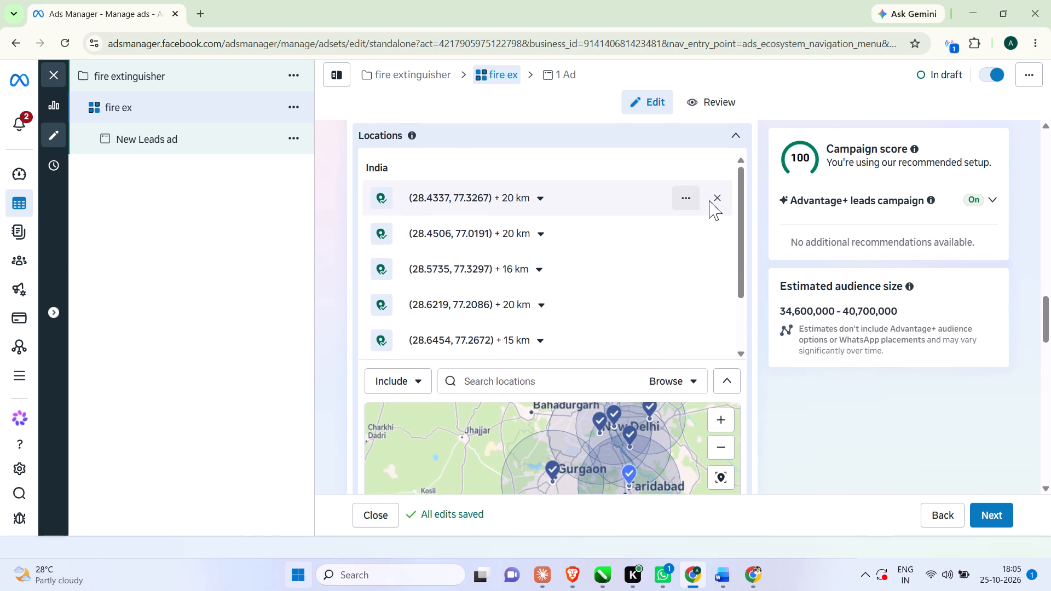
# Remove all the coordinate-based radius pins from the included locations, keeping only postcode 110053.
pyautogui.click(717, 200)
pyautogui.click(717, 200)
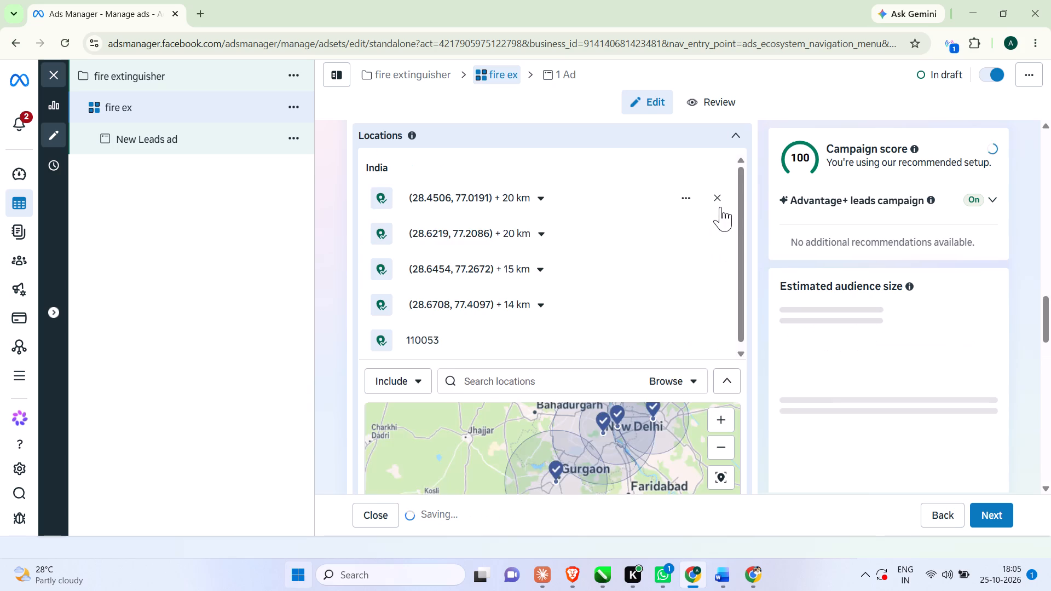
pyautogui.click(723, 204)
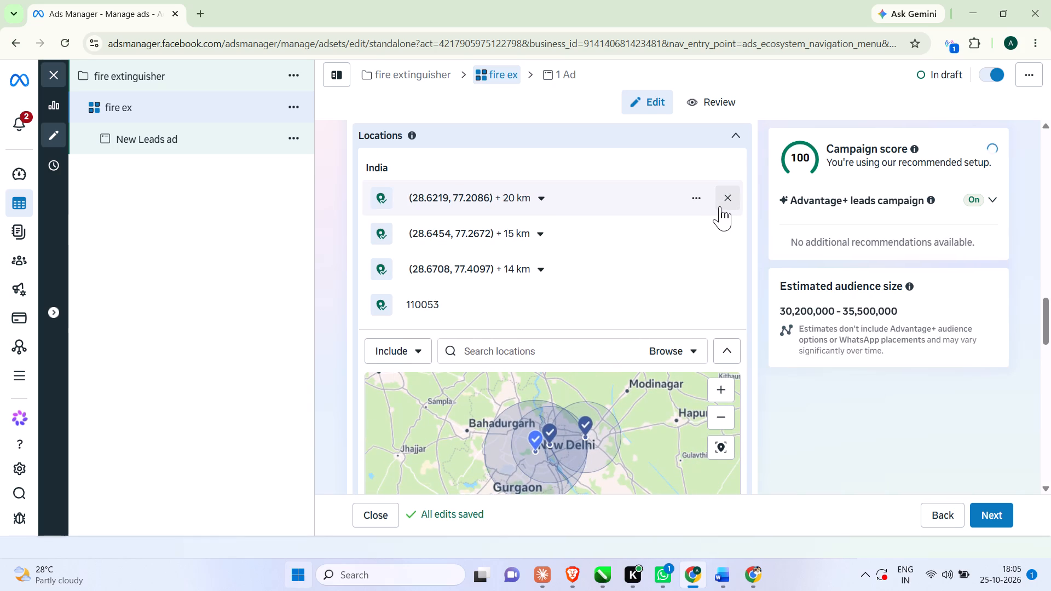
pyautogui.click(724, 201)
pyautogui.click(724, 201)
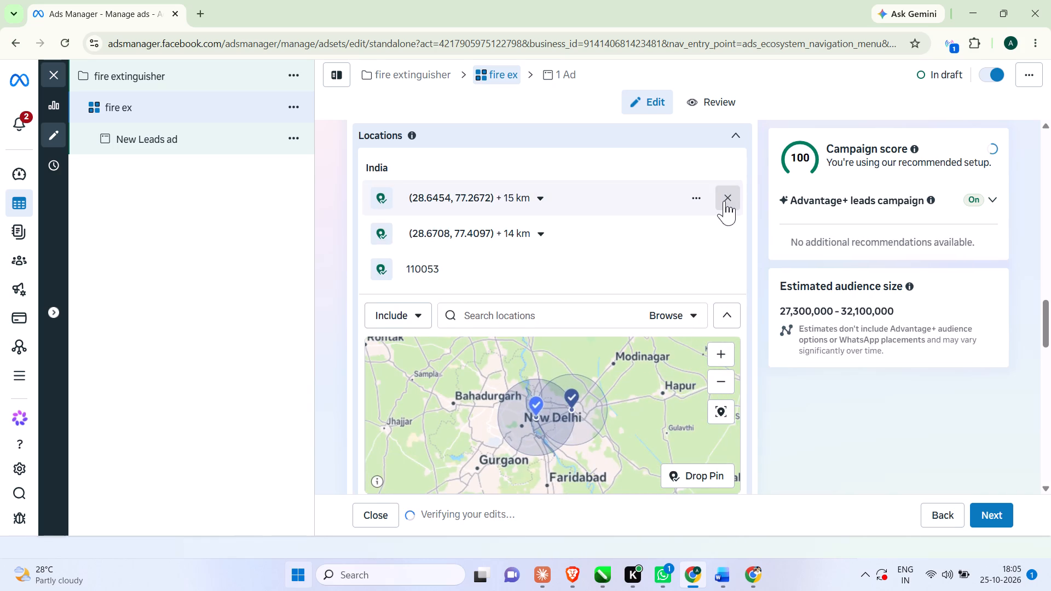
pyautogui.click(724, 201)
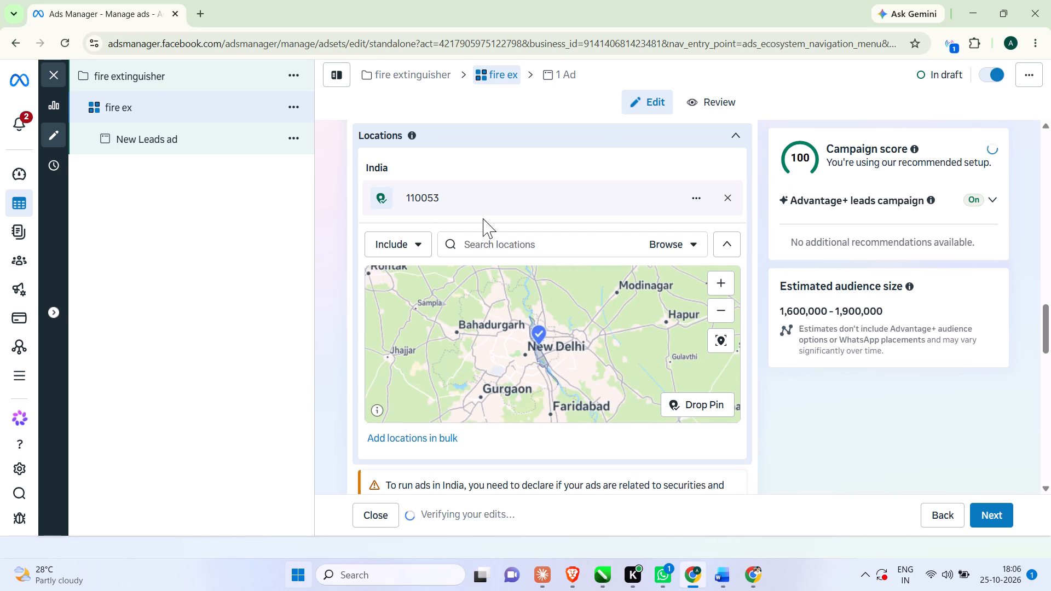
# Examine the map area around the 110053 postcode marker near Geeta Colony and the Yamuna River.
pyautogui.scroll(6, 543, 356)
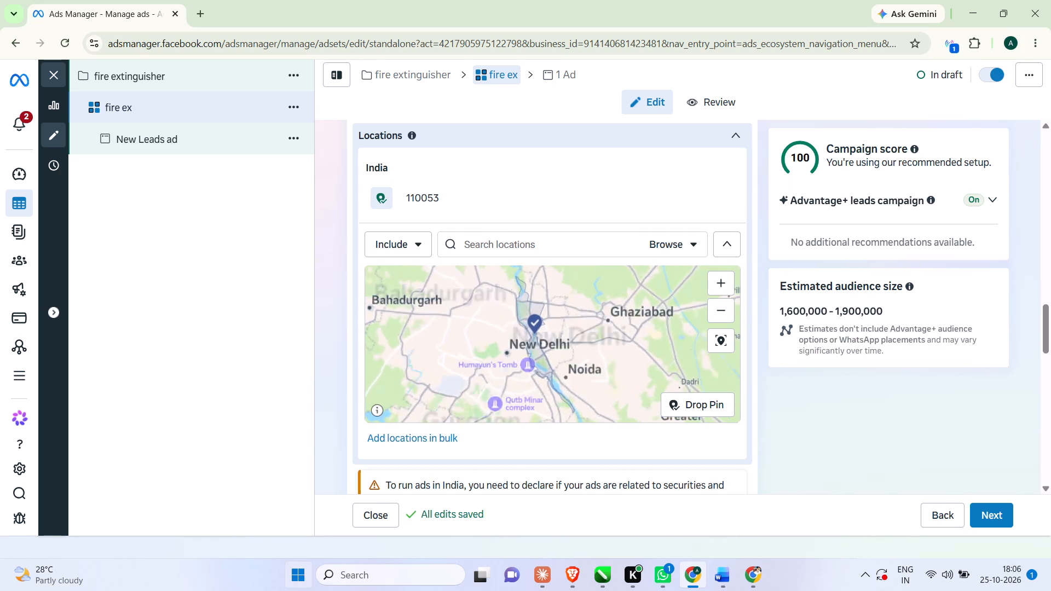
pyautogui.scroll(9, 535, 347)
pyautogui.scroll(-2, 556, 432)
pyautogui.scroll(-3, 549, 307)
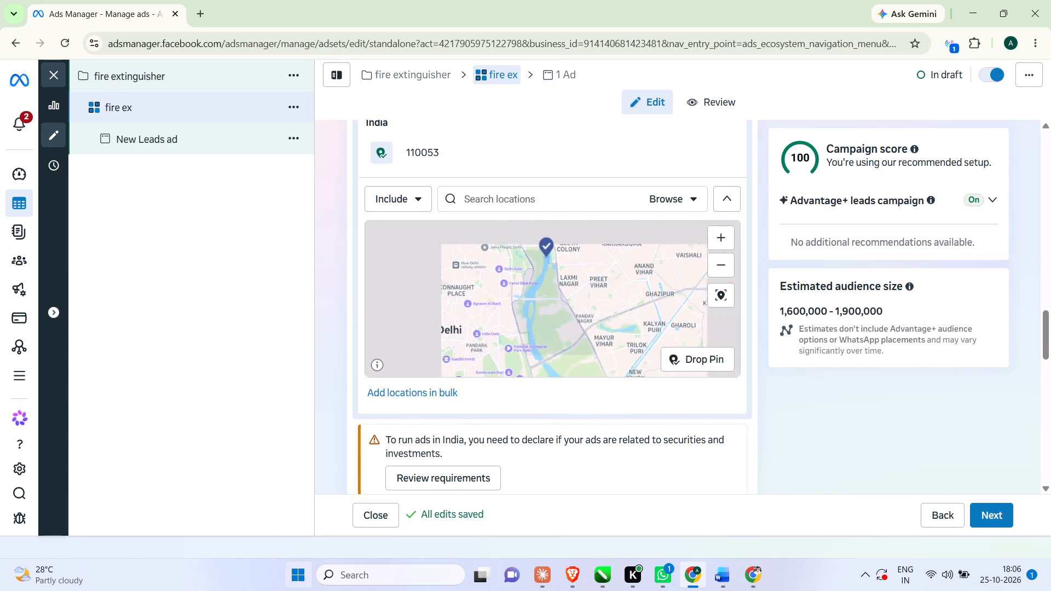
pyautogui.scroll(-1, 549, 307)
pyautogui.click(549, 307)
pyautogui.scroll(4, 561, 270)
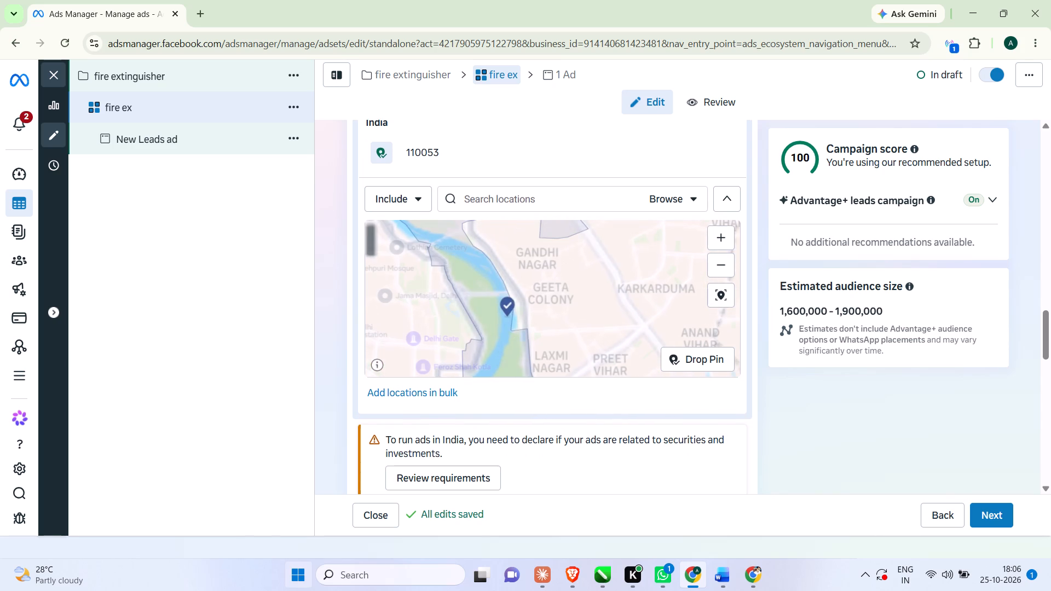
pyautogui.scroll(4, 510, 311)
pyautogui.scroll(4, 495, 358)
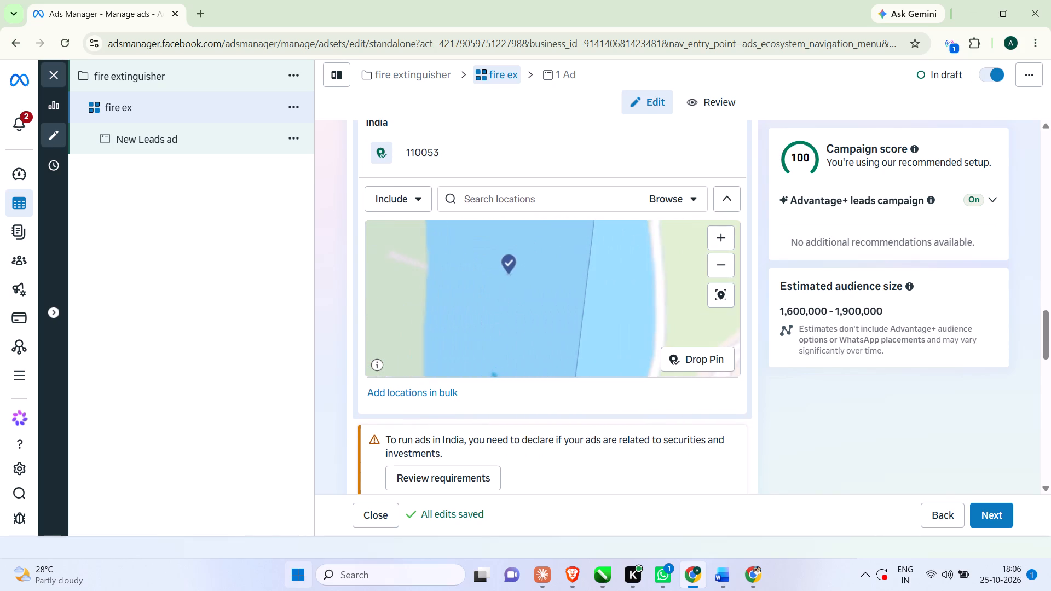
pyautogui.scroll(6, 507, 271)
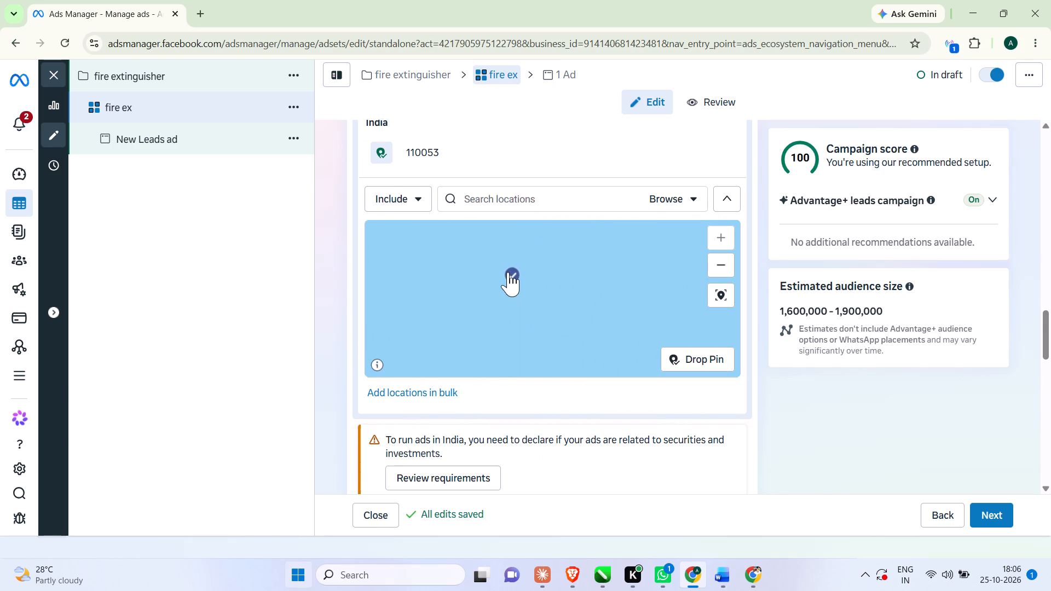
pyautogui.scroll(2, 508, 272)
# Drop a new included location pin beside the 110053 marker on the Yamuna's east side, at about (28.6468, 77.2665).
pyautogui.click(679, 361)
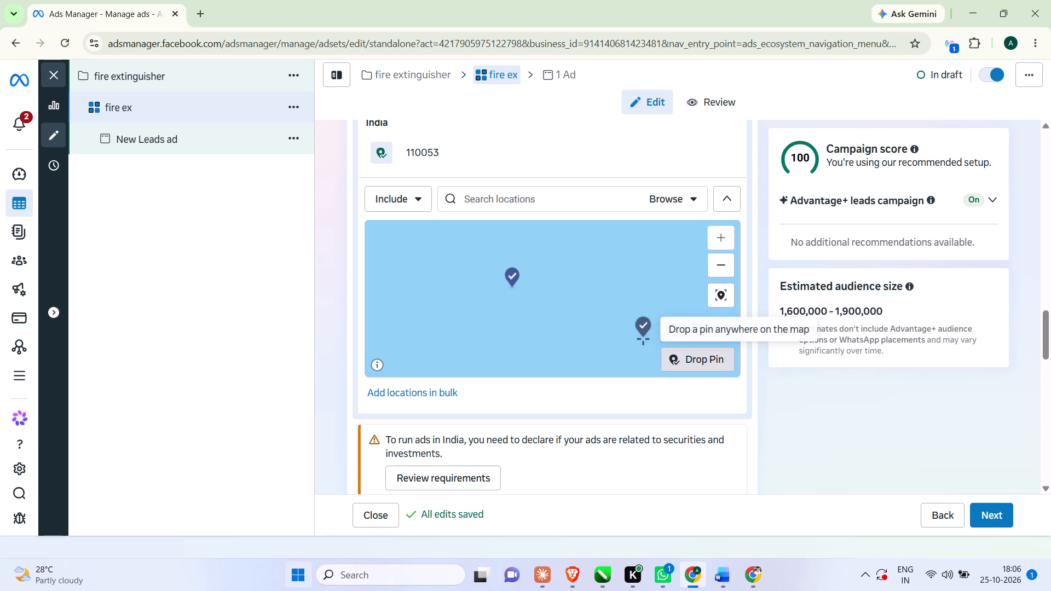
pyautogui.click(513, 288)
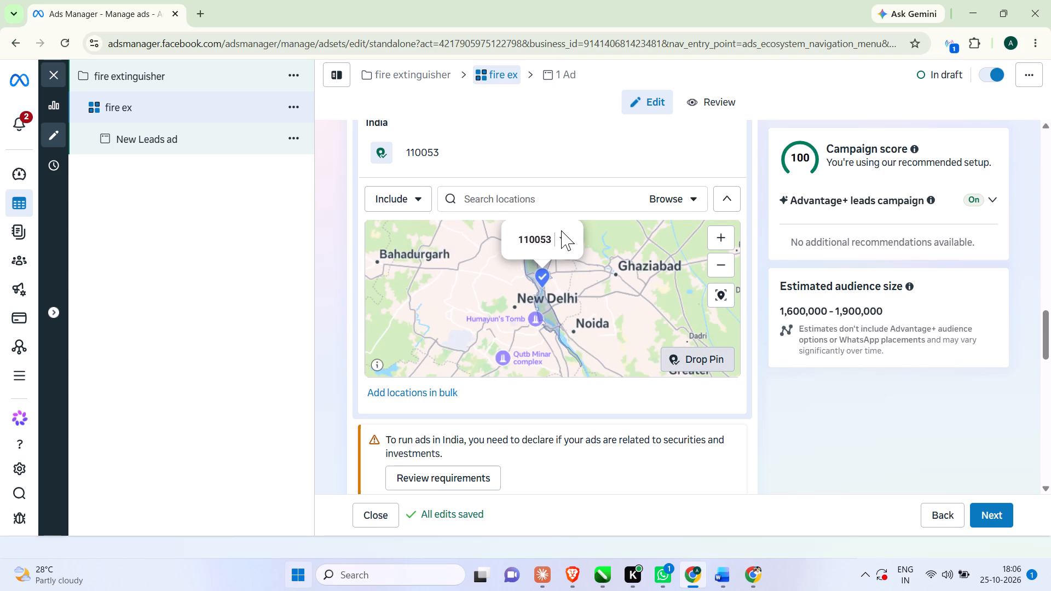
pyautogui.click(564, 233)
pyautogui.click(564, 233)
pyautogui.moveTo(542, 279); pyautogui.dragTo(561, 279)
pyautogui.scroll(-1, 565, 298)
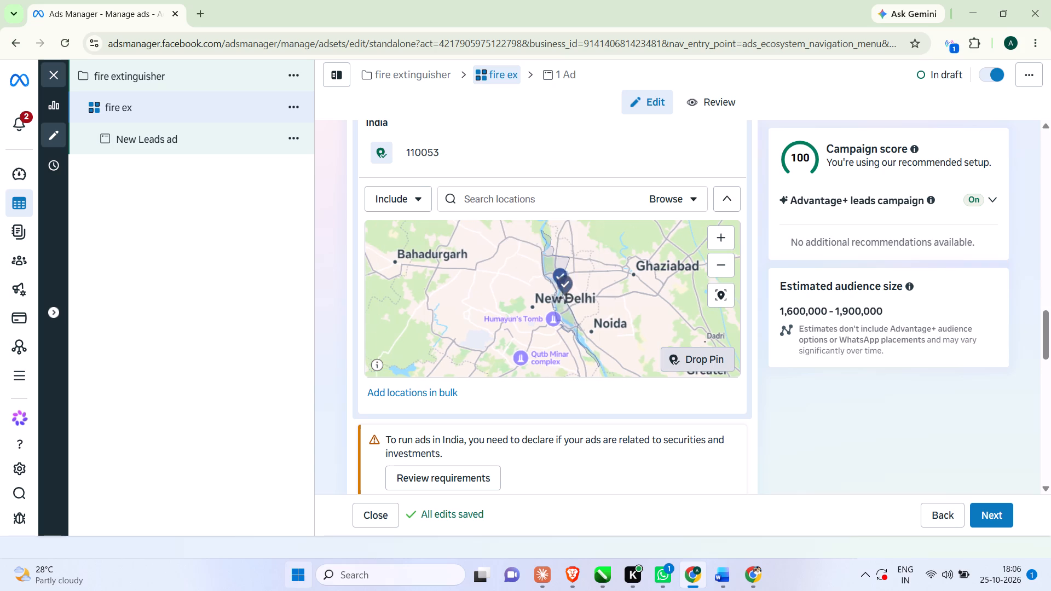
pyautogui.scroll(7, 565, 300)
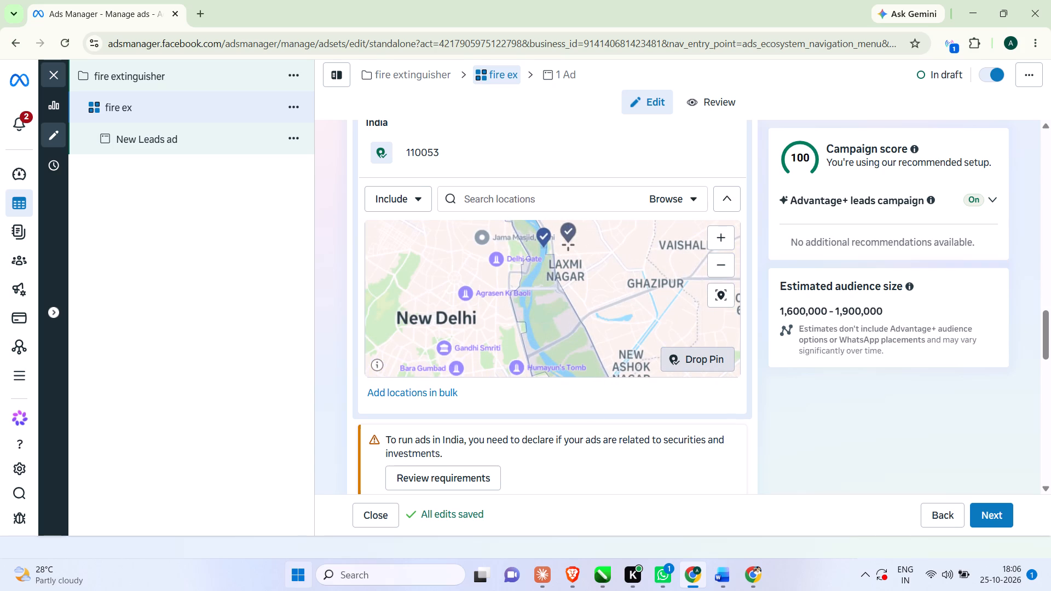
pyautogui.scroll(2, 571, 245)
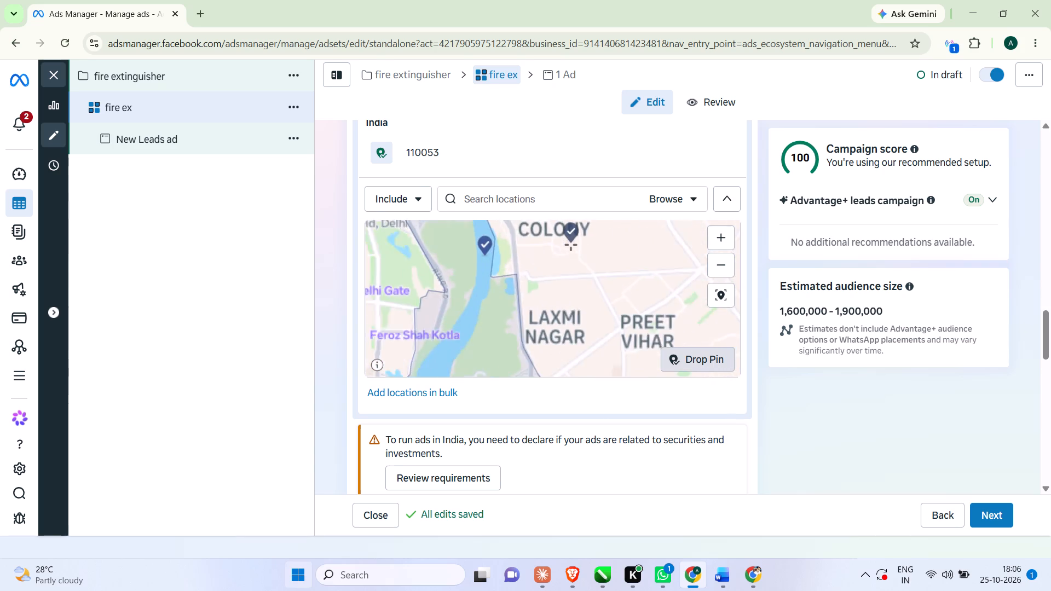
pyautogui.scroll(3, 476, 273)
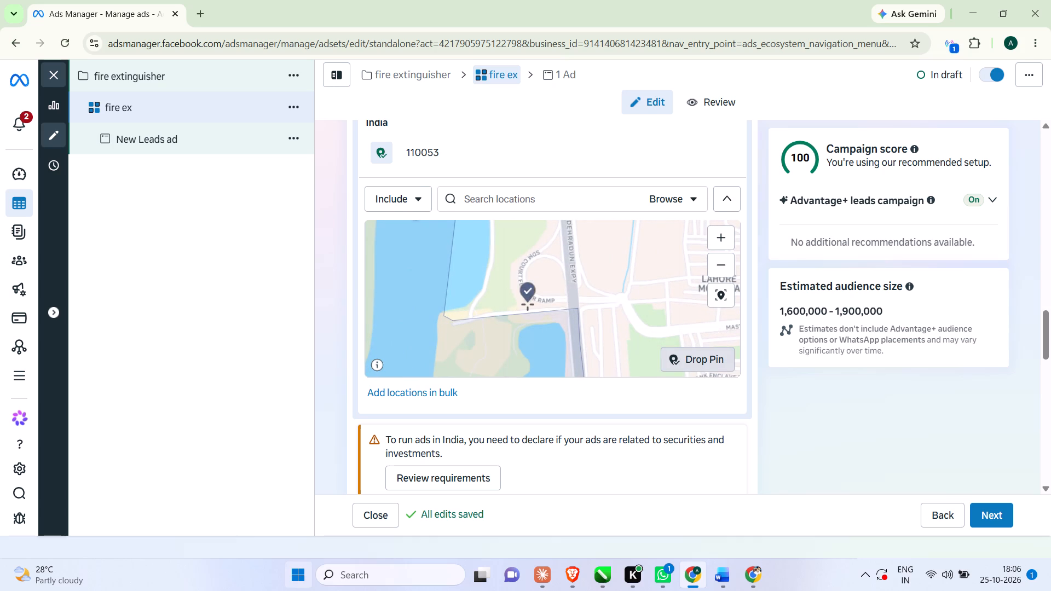
pyautogui.scroll(-2, 528, 304)
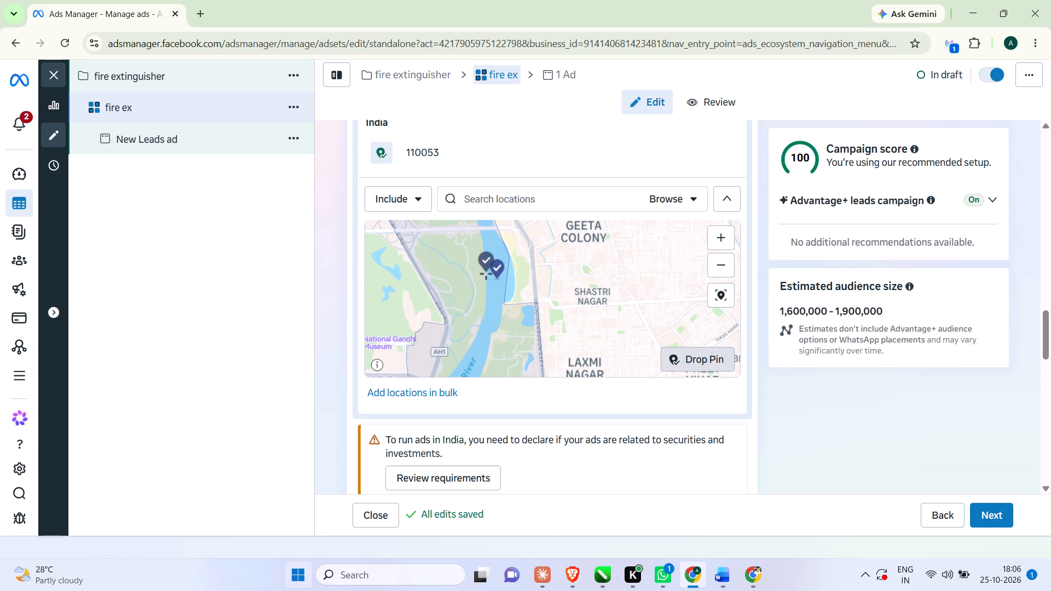
pyautogui.scroll(6, 488, 274)
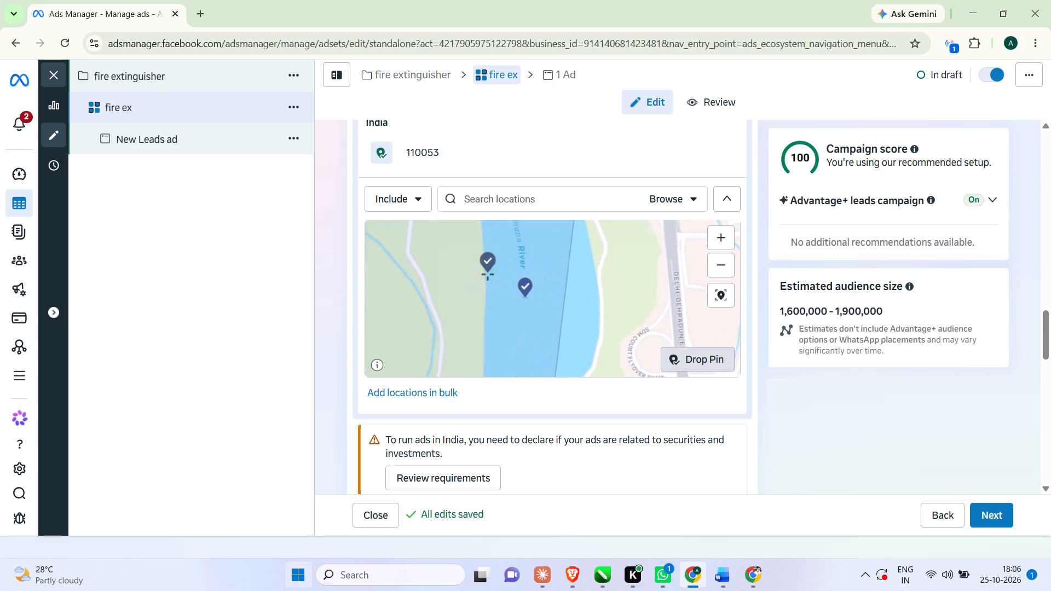
pyautogui.scroll(-6, 488, 274)
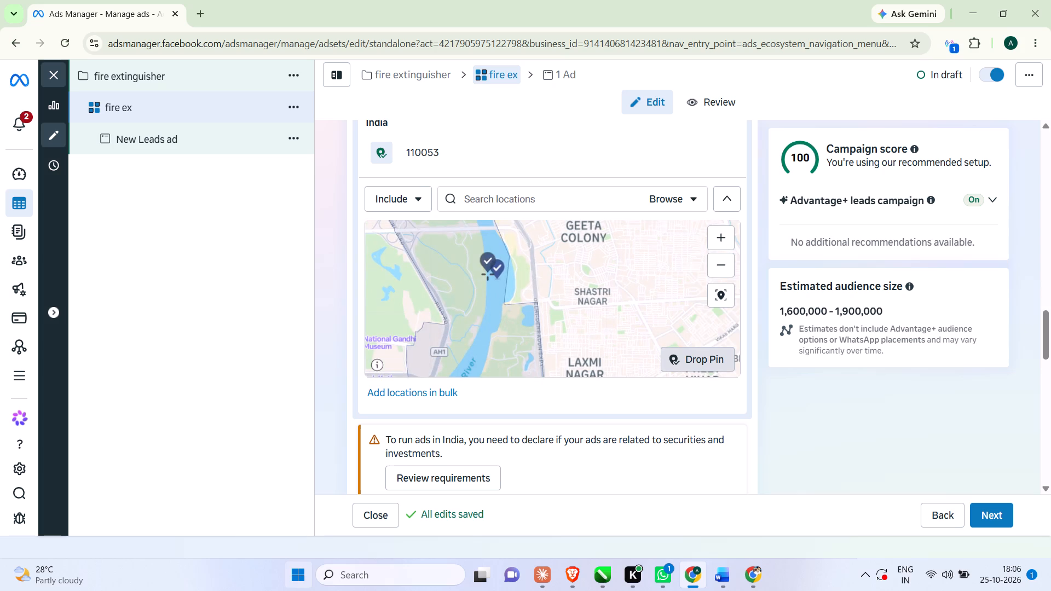
pyautogui.scroll(-1, 488, 276)
pyautogui.scroll(2, 490, 276)
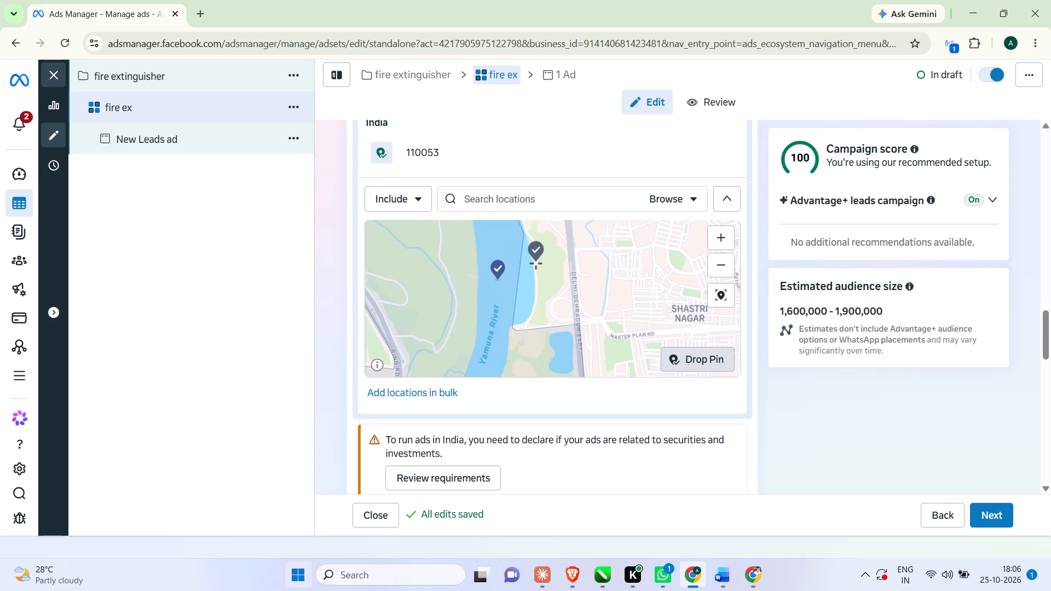
pyautogui.click(536, 263)
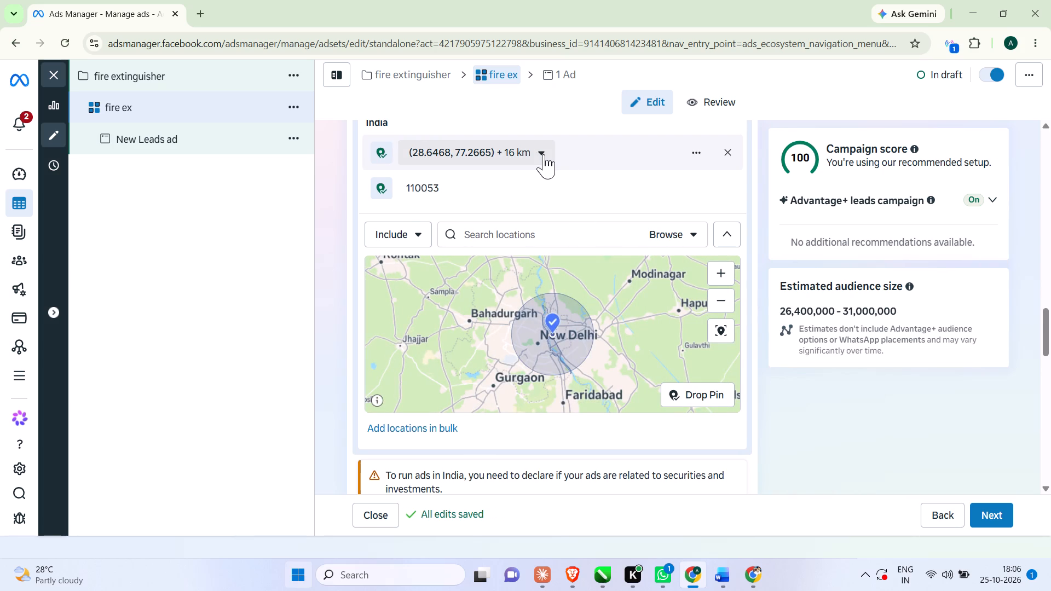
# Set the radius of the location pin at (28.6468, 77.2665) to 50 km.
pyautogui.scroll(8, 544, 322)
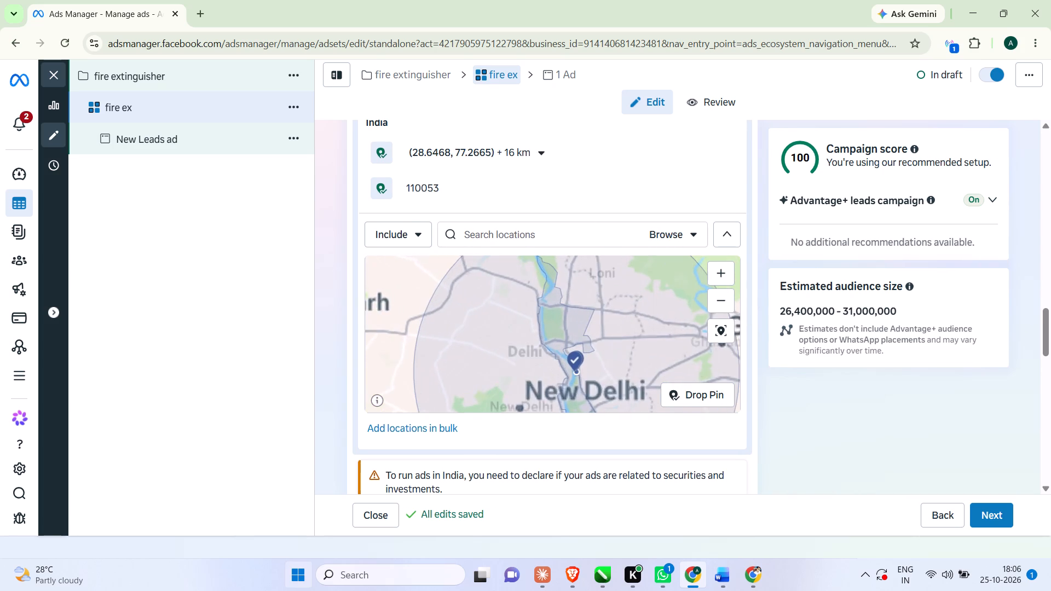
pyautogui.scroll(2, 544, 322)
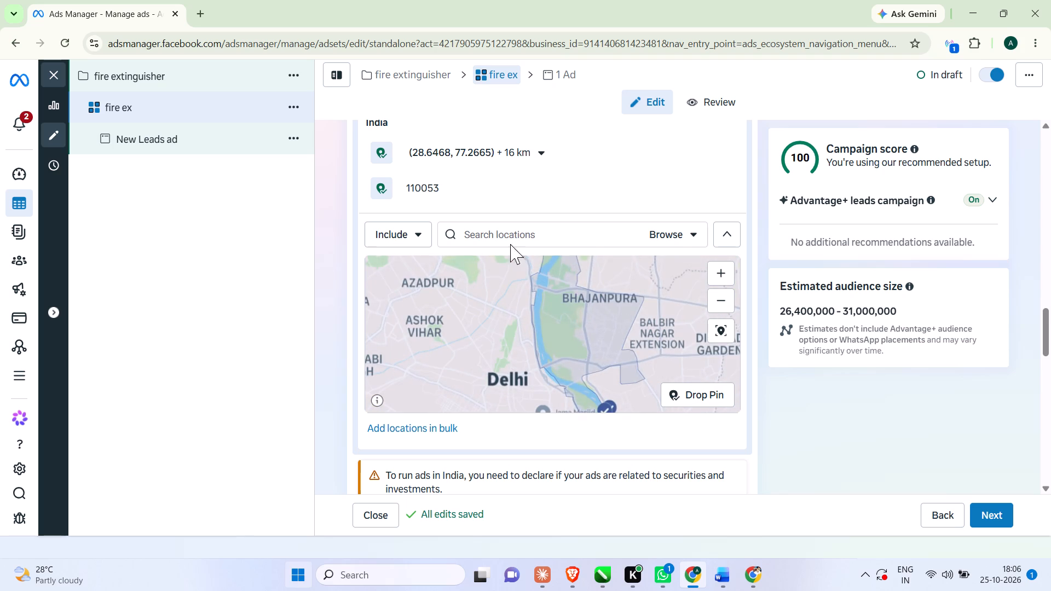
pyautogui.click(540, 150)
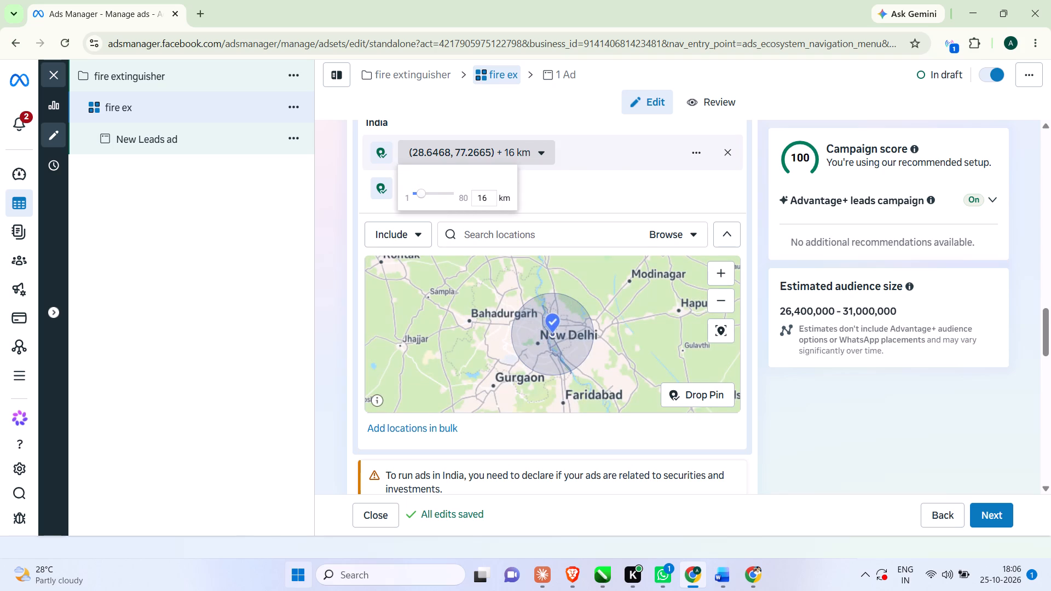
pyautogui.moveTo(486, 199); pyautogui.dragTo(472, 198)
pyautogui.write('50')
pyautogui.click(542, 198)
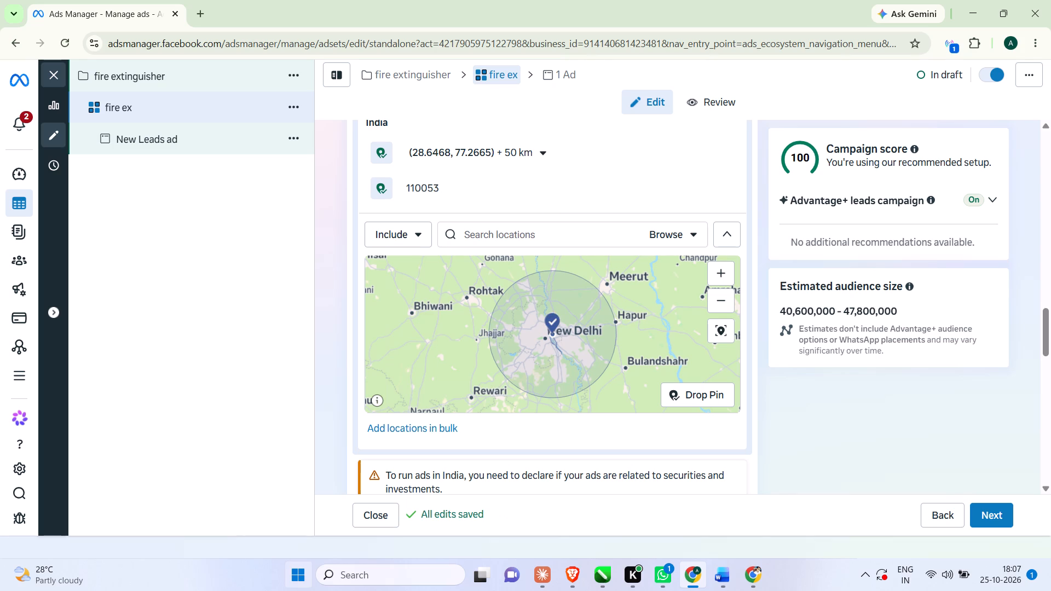
# Examine how far the new pin's radius reaches around Delhi, including towards Sonipat, Baghpat, Meerut and Gurgaon.
pyautogui.scroll(4, 546, 344)
pyautogui.scroll(-1, 440, 362)
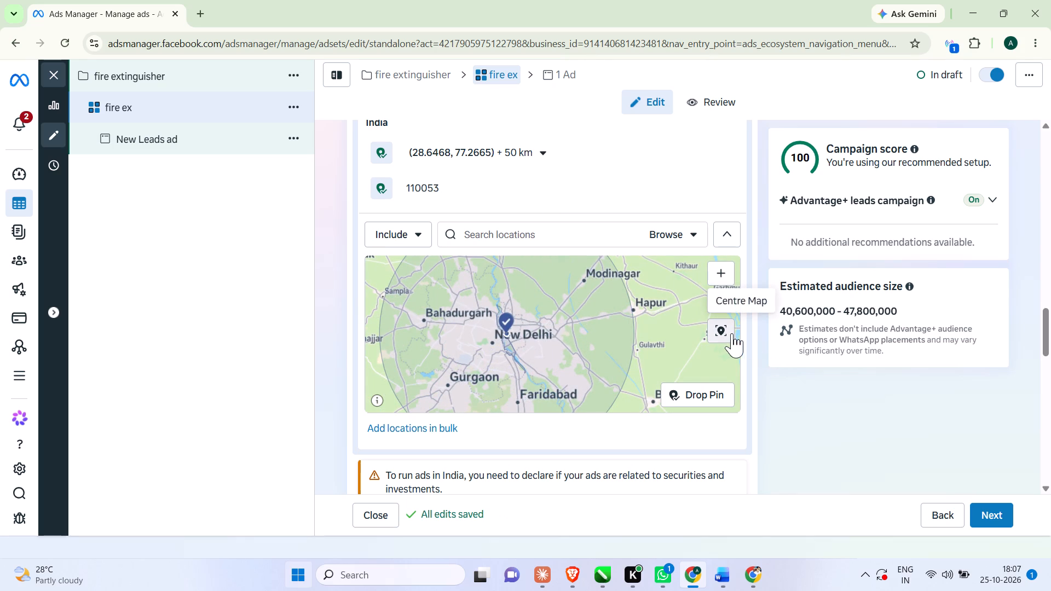
pyautogui.scroll(-1, 562, 345)
pyautogui.scroll(2, 537, 337)
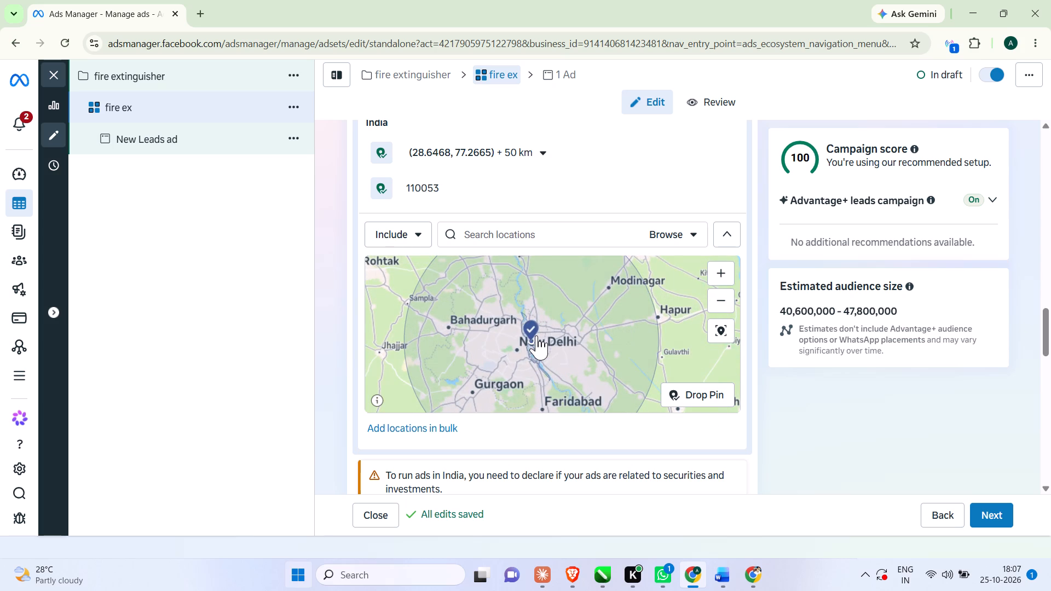
pyautogui.scroll(-1, 535, 335)
pyautogui.scroll(2, 526, 276)
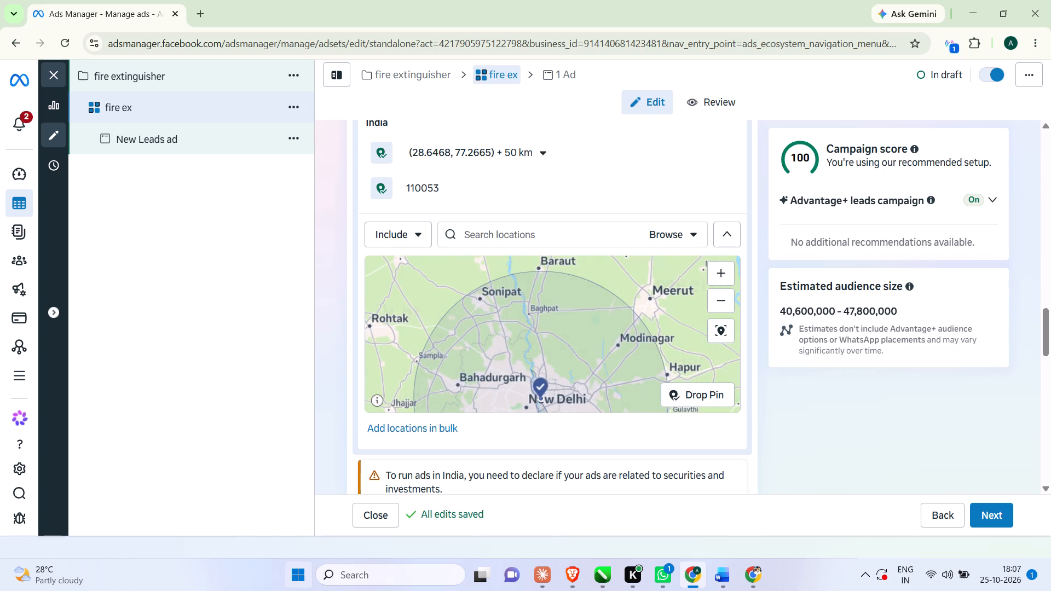
pyautogui.scroll(1, 523, 291)
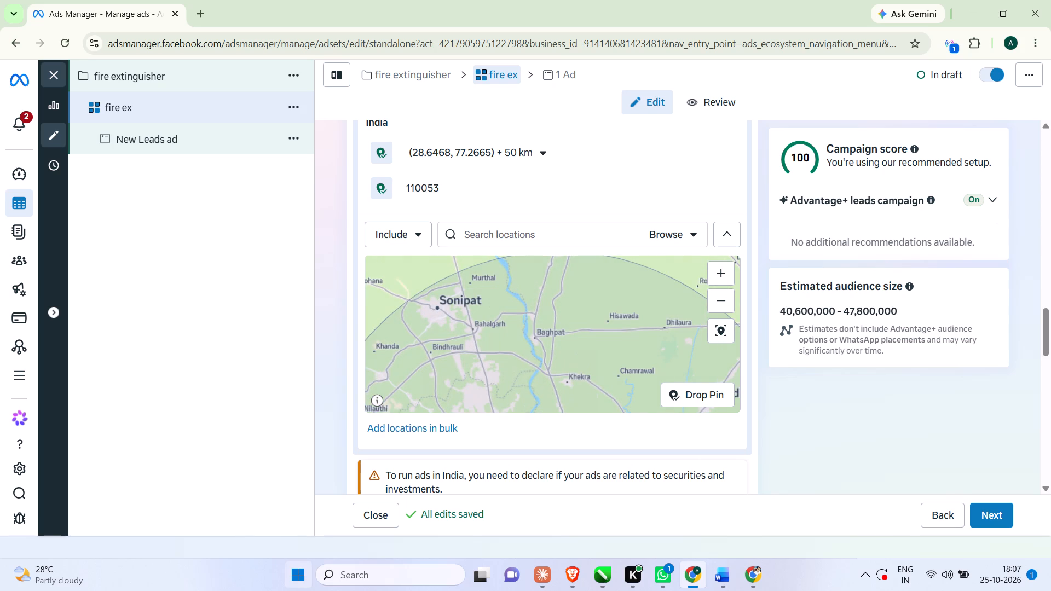
pyautogui.scroll(-3, 547, 331)
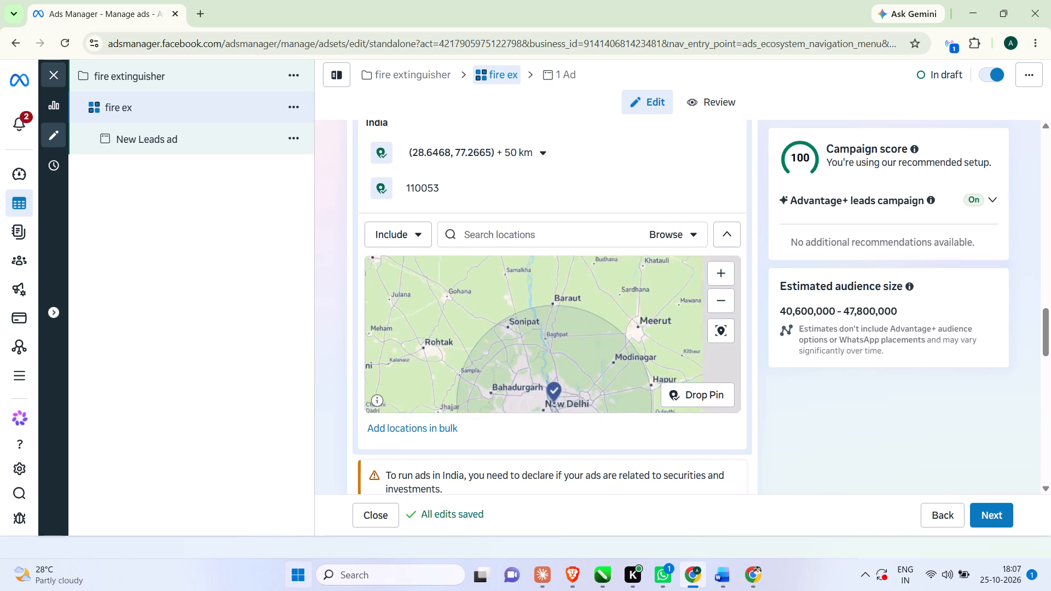
pyautogui.scroll(-1, 567, 358)
pyautogui.scroll(-1, 760, 376)
# Set the radius of the location pin at (28.6468, 77.2665) to 30 km.
pyautogui.scroll(5, 760, 376)
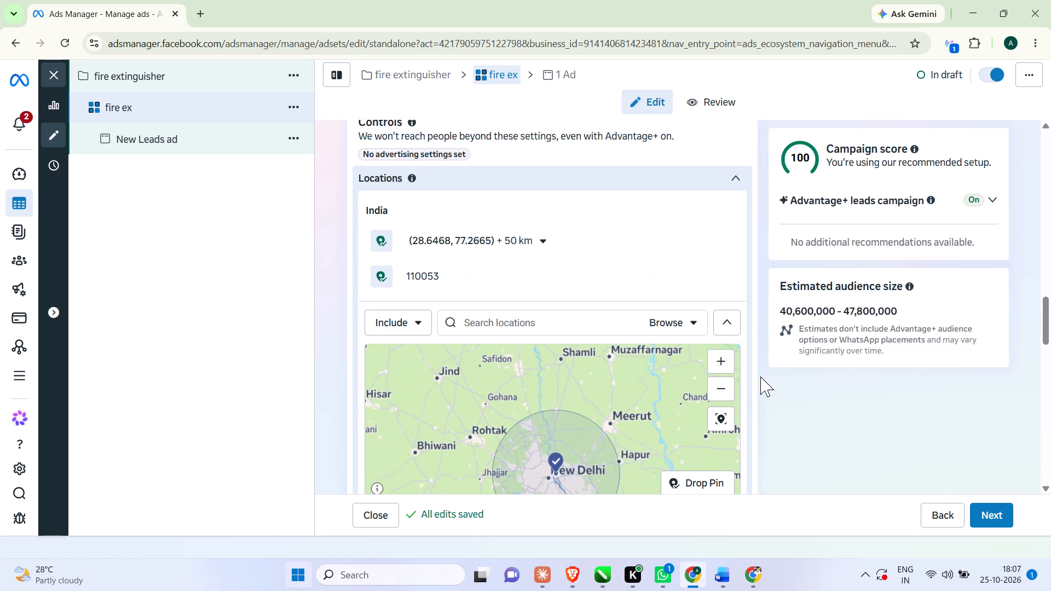
pyautogui.click(527, 252)
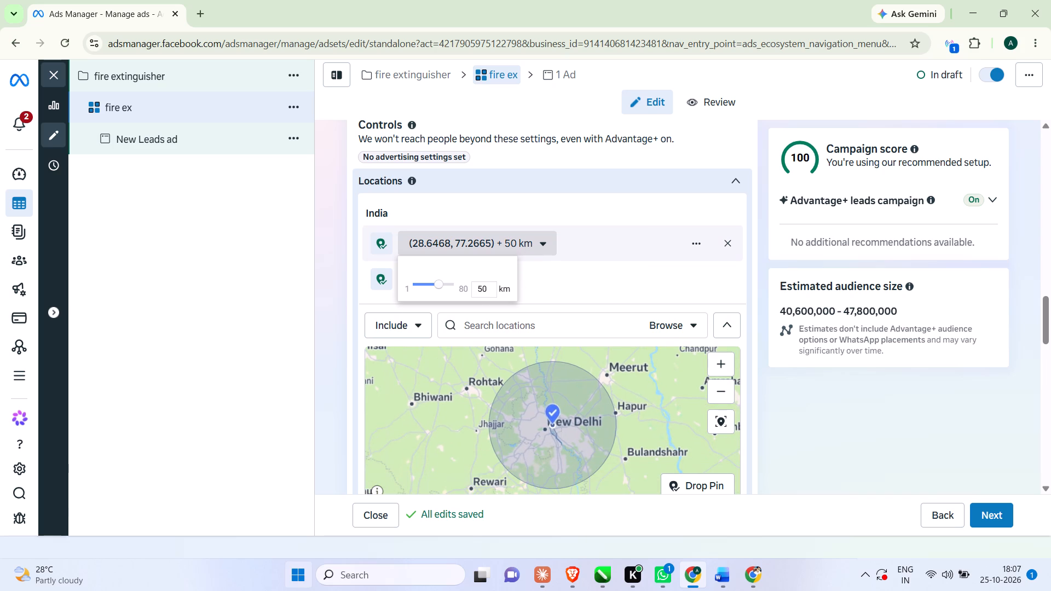
pyautogui.moveTo(486, 291); pyautogui.dragTo(466, 297)
pyautogui.write('30')
pyautogui.click(610, 292)
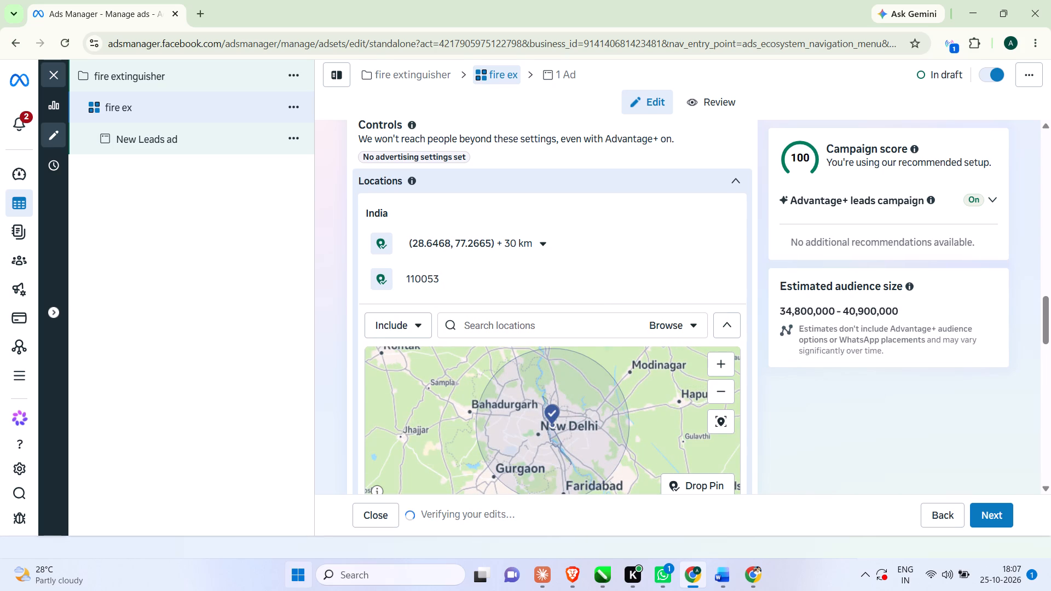
# Set the radius of the location pin at (28.6468, 77.2665) to 50 km.
pyautogui.scroll(-1, 604, 430)
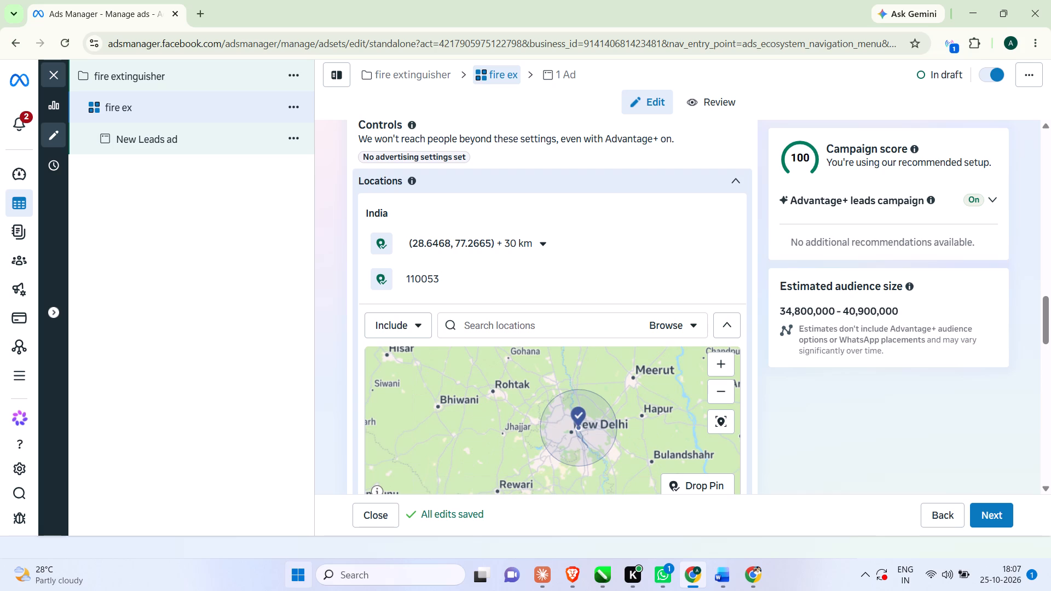
pyautogui.scroll(2, 599, 442)
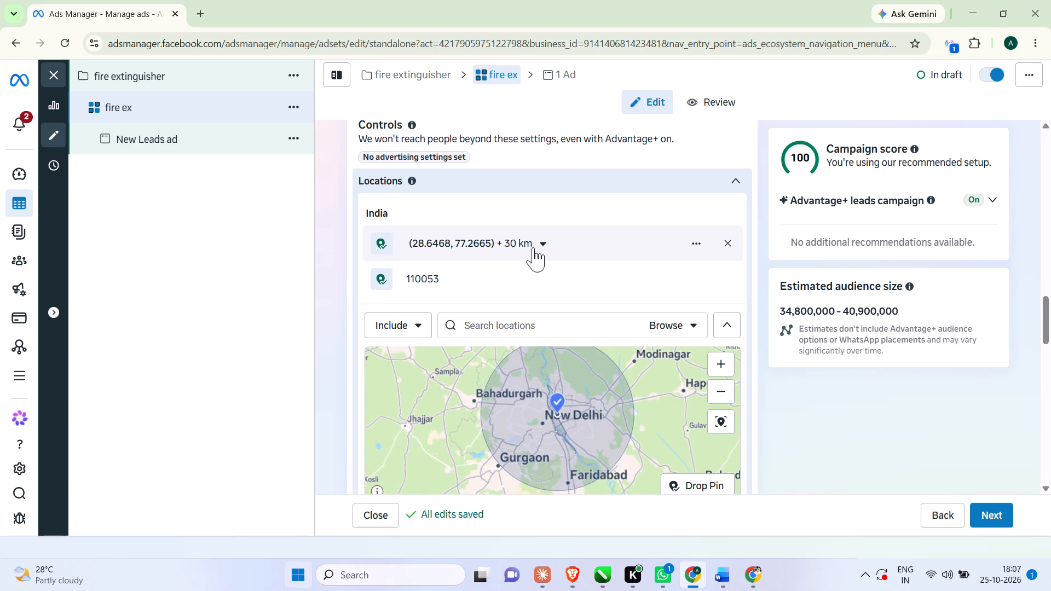
pyautogui.click(533, 247)
pyautogui.moveTo(488, 291); pyautogui.dragTo(463, 292)
pyautogui.write('40')
pyautogui.press('BackSpace')
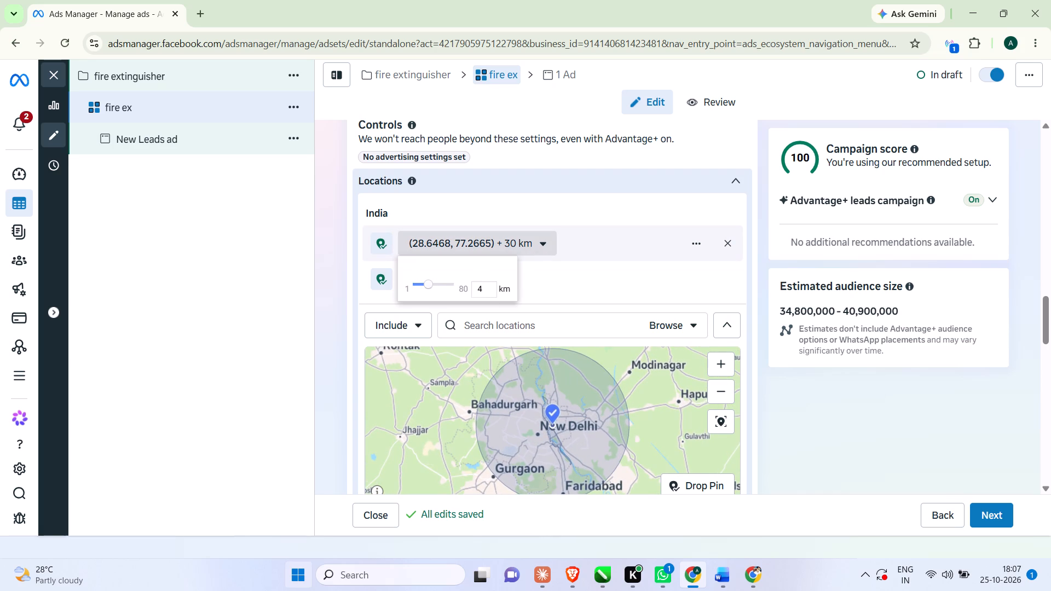
pyautogui.press('BackSpace')
pyautogui.write('50')
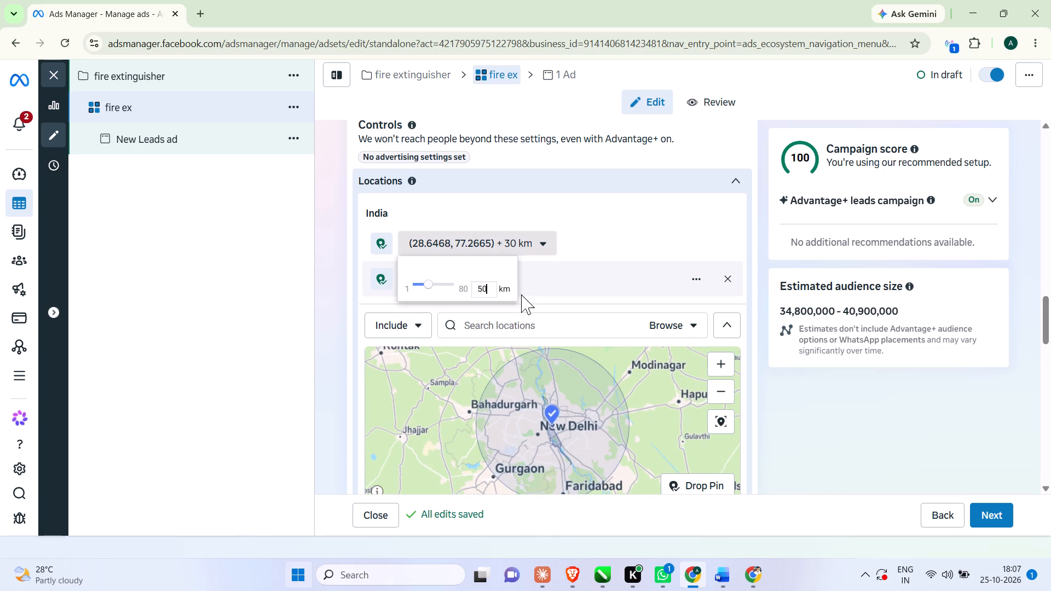
pyautogui.click(535, 293)
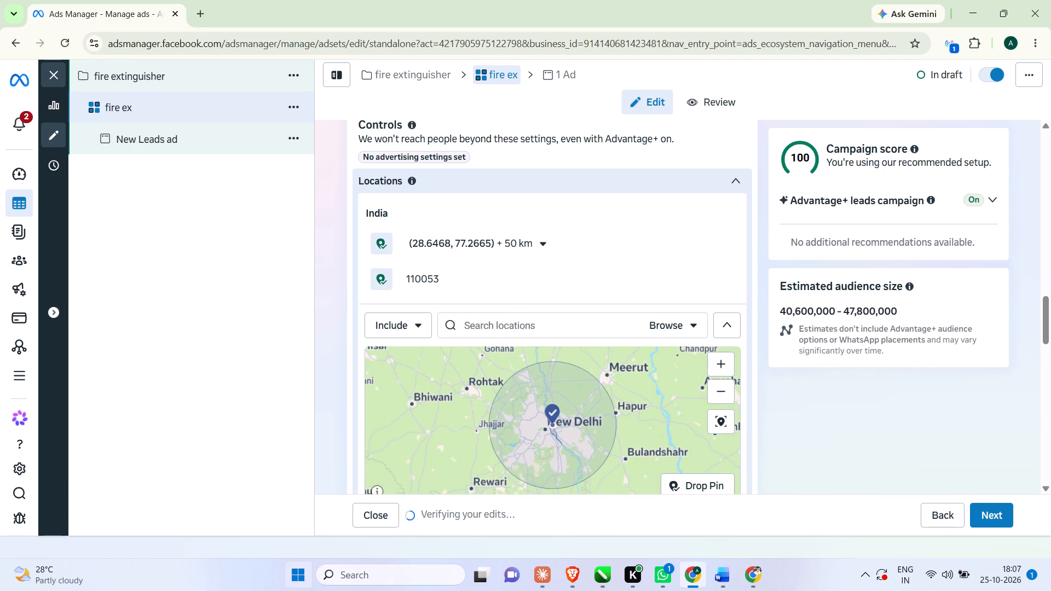
# Examine the pin's coverage on the map and the ad set's remaining audience, policy and placement settings.
pyautogui.scroll(4, 557, 440)
pyautogui.scroll(-3, 557, 440)
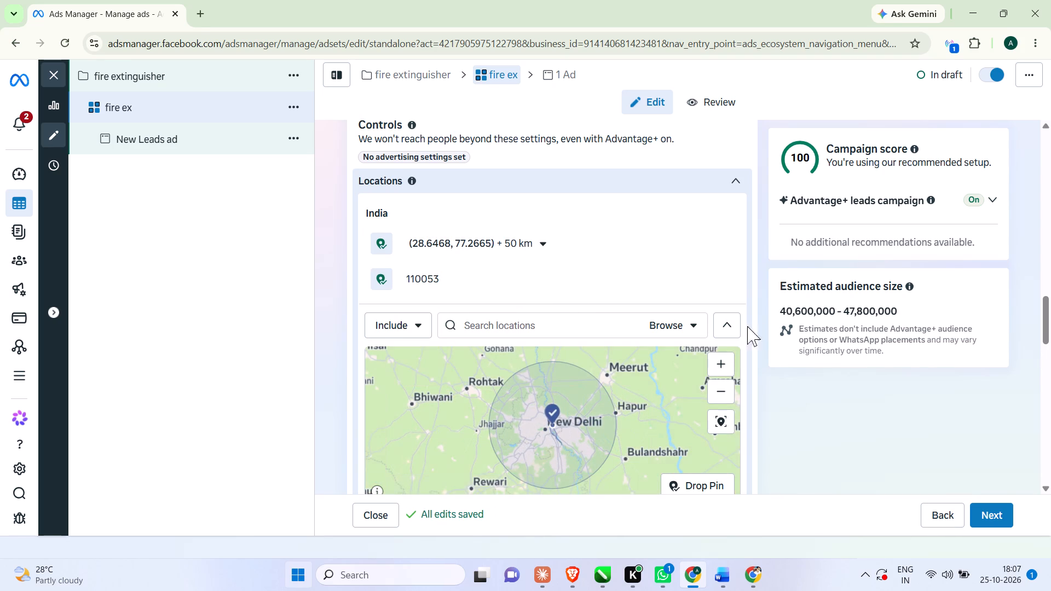
pyautogui.scroll(-20, 759, 322)
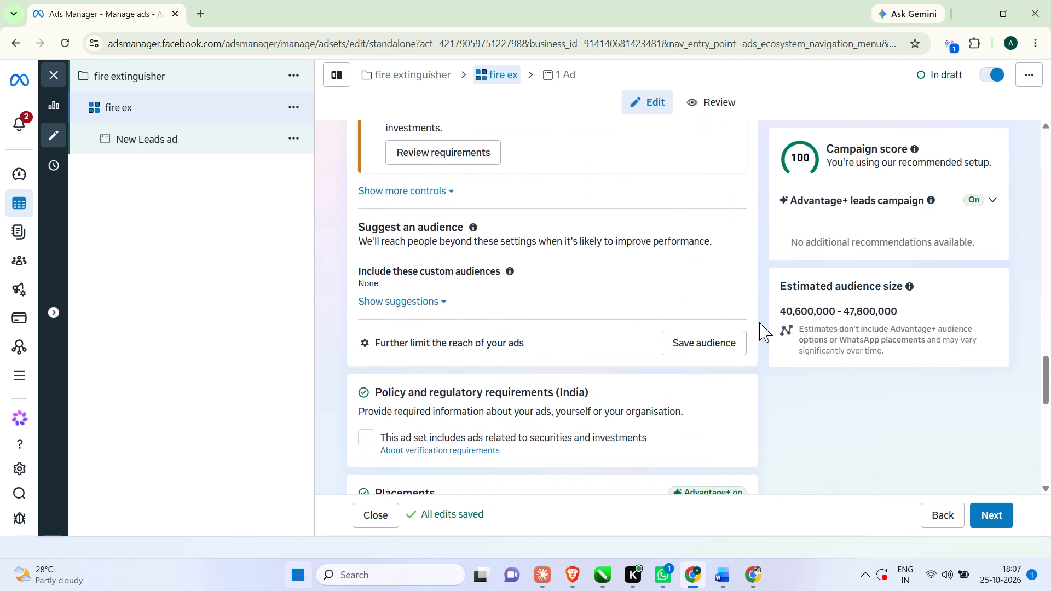
pyautogui.scroll(-8, 759, 322)
pyautogui.scroll(-10, 674, 357)
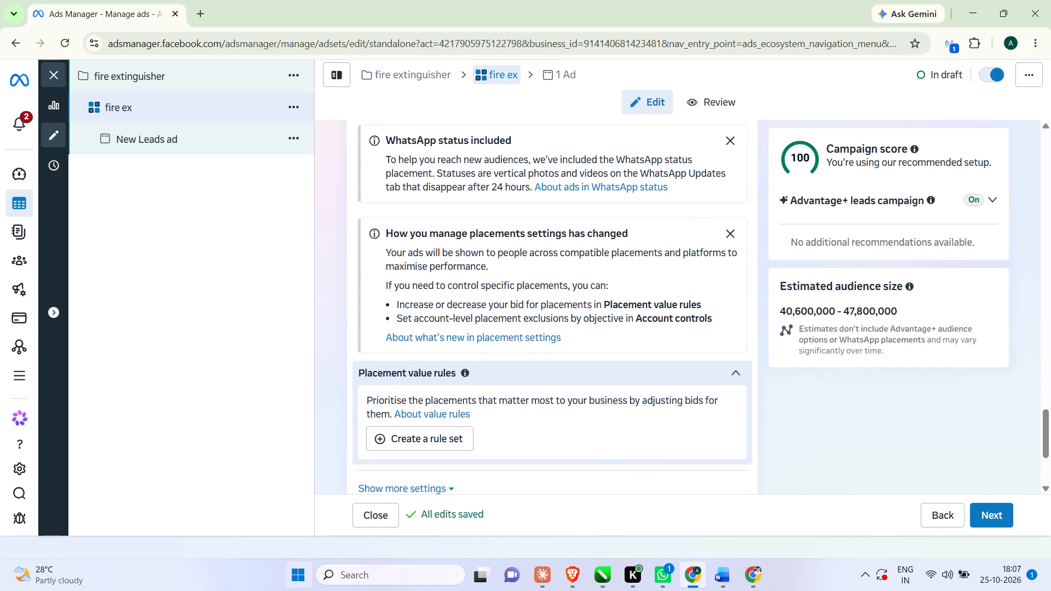
pyautogui.scroll(20, 674, 357)
pyautogui.scroll(16, 674, 357)
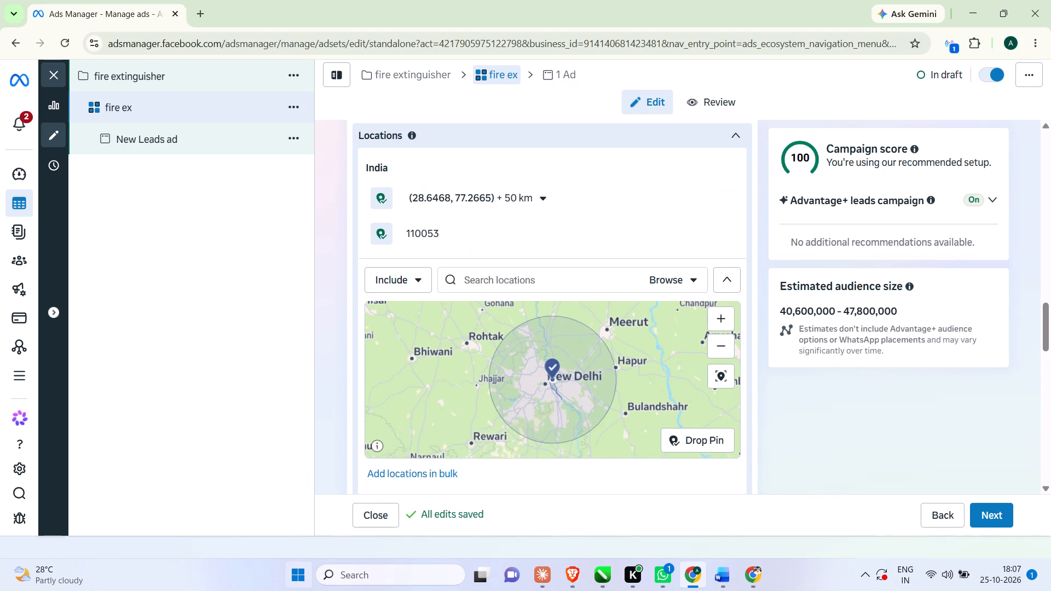
pyautogui.scroll(3, 702, 166)
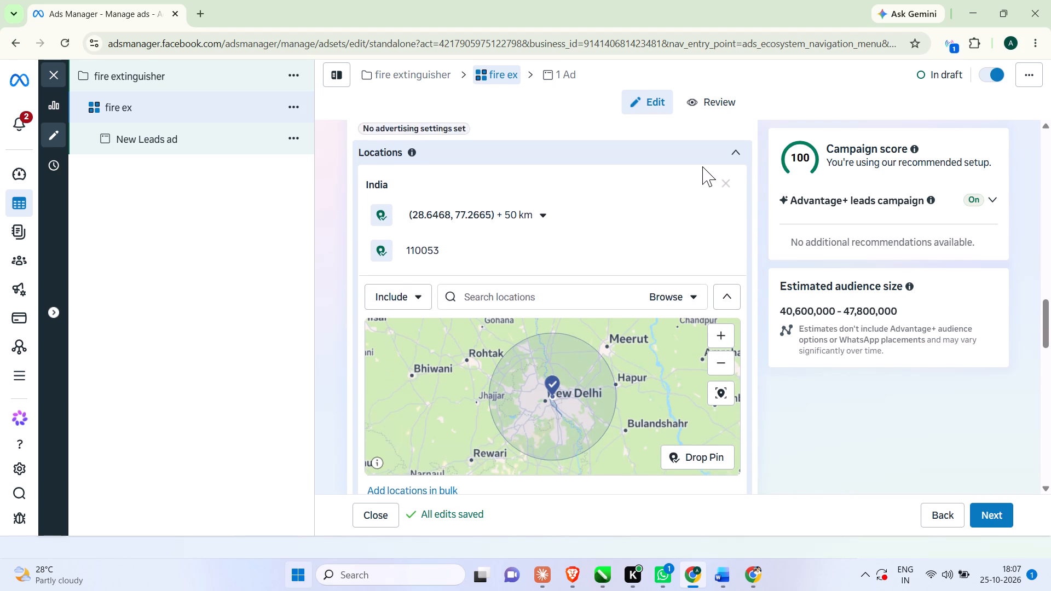
pyautogui.scroll(5, 702, 166)
pyautogui.scroll(-8, 709, 312)
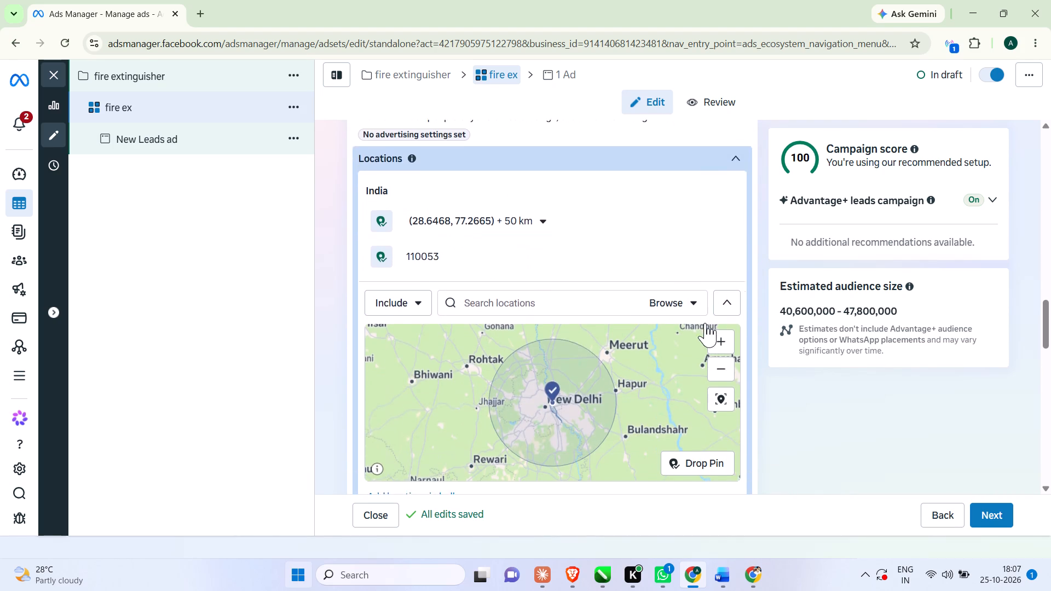
pyautogui.scroll(-15, 705, 323)
# Remove the 110053 postcode from the ad set's included locations.
pyautogui.scroll(8, 629, 352)
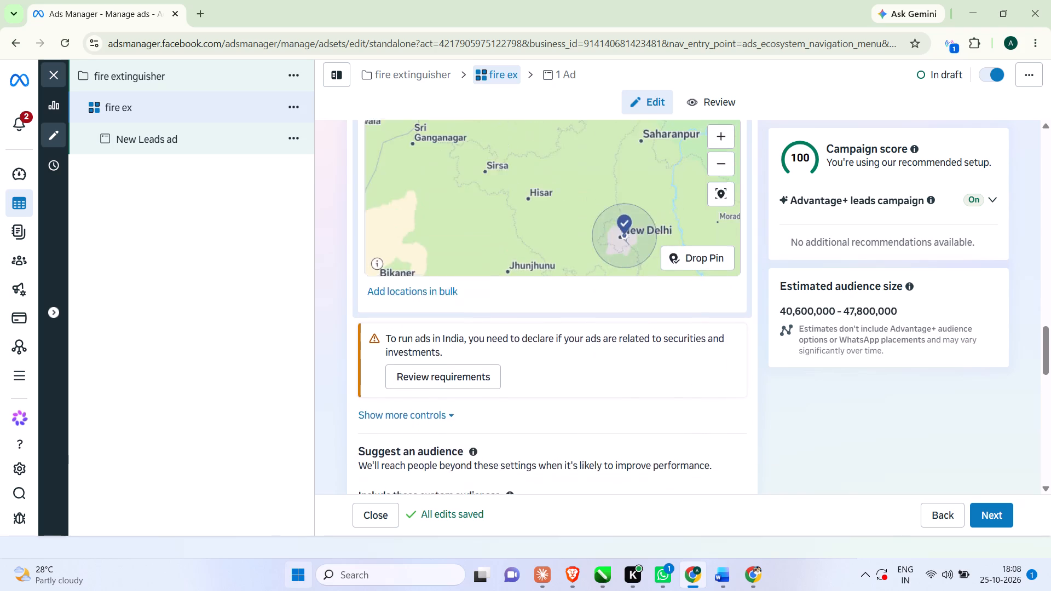
pyautogui.scroll(6, 592, 342)
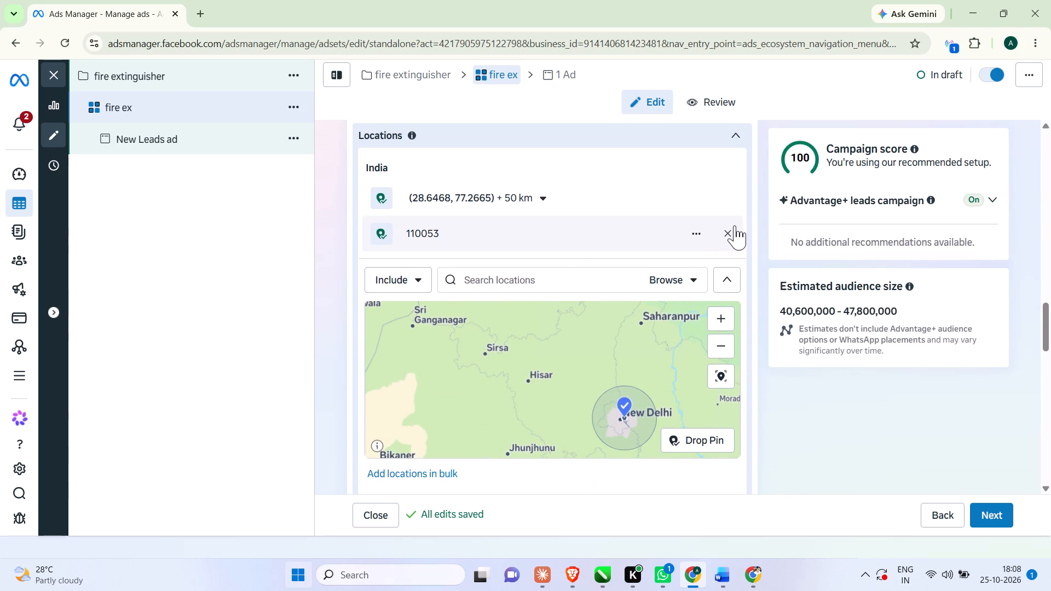
pyautogui.click(731, 228)
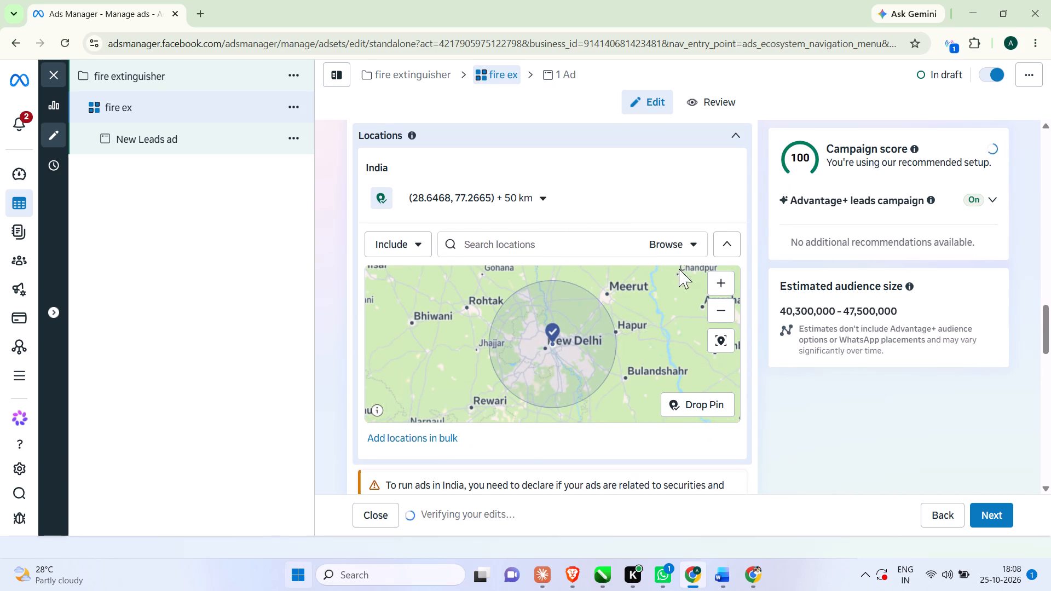
# Look over the ad set's remaining audience, policy, placement and brand safety settings, then continue to the New Leads ad.
pyautogui.scroll(-1, 542, 506)
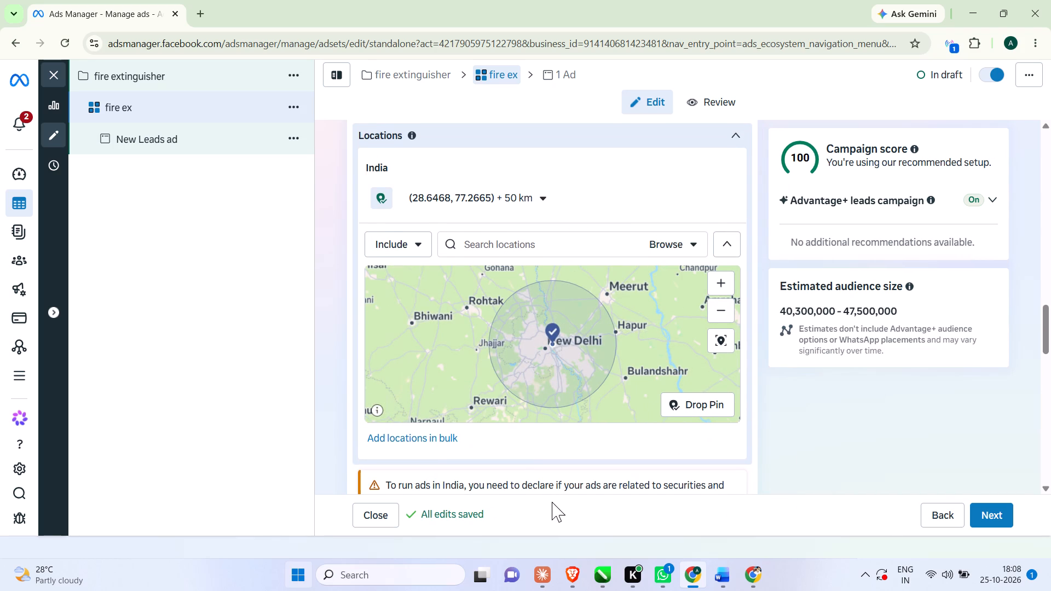
pyautogui.scroll(-19, 569, 490)
pyautogui.scroll(-2, 634, 422)
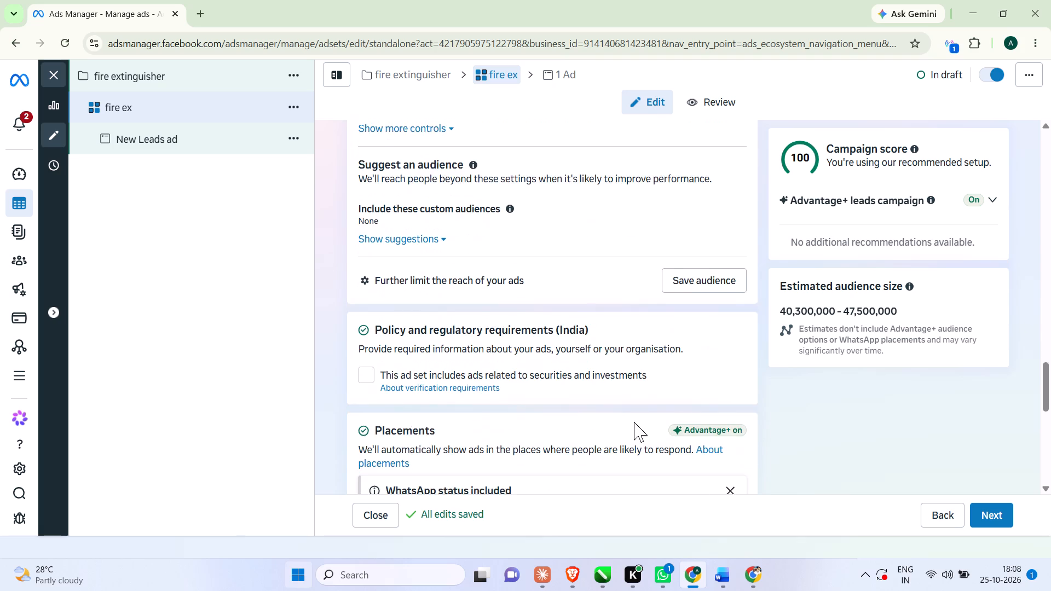
pyautogui.scroll(-3, 634, 422)
pyautogui.scroll(-20, 634, 423)
pyautogui.scroll(-6, 634, 423)
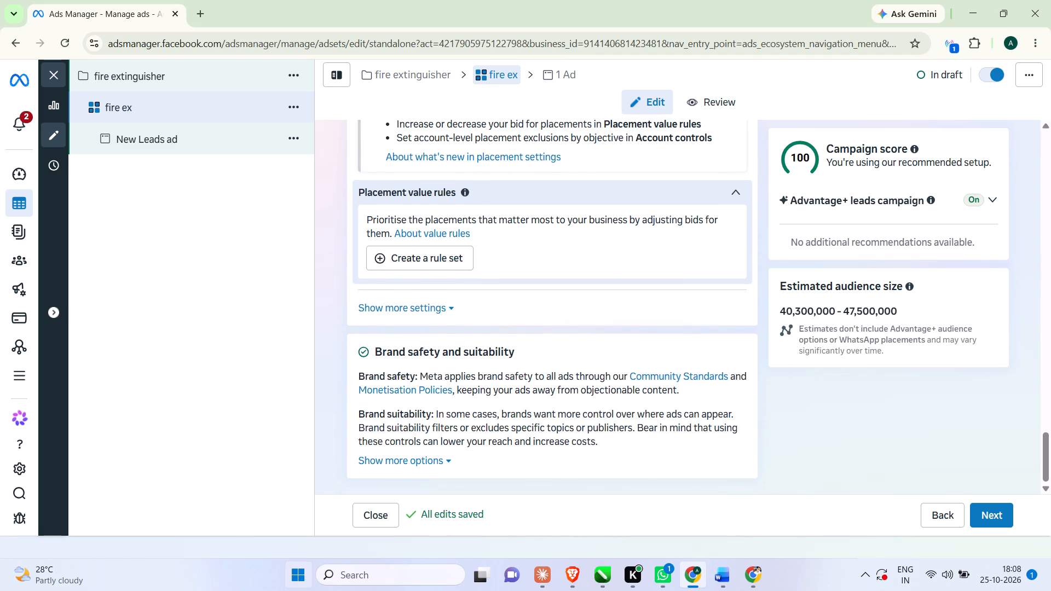
pyautogui.click(986, 521)
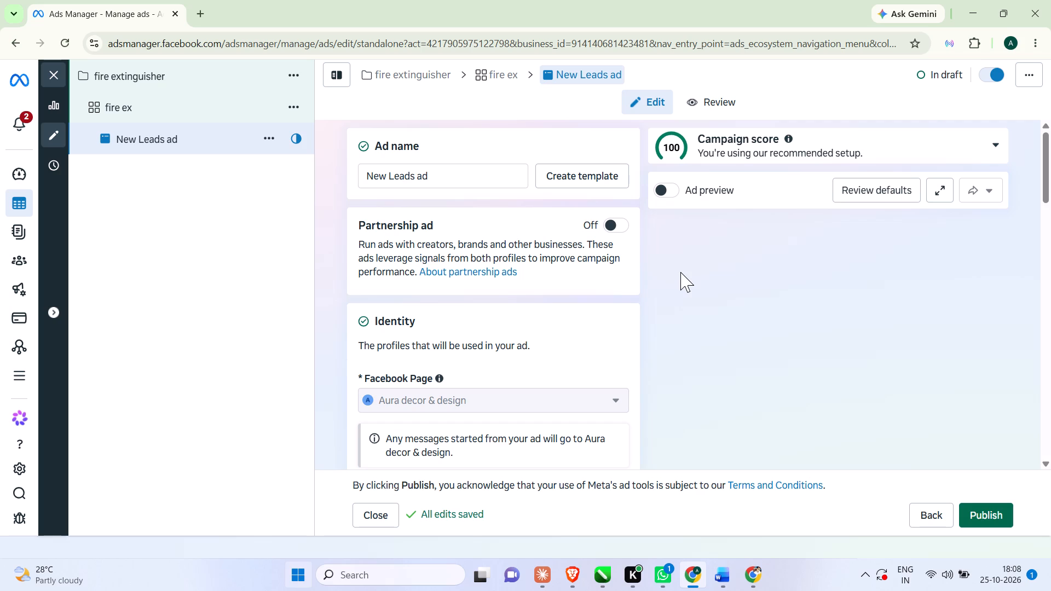
# Turn on the ad preview for the New Leads ad.
pyautogui.scroll(-1, 668, 243)
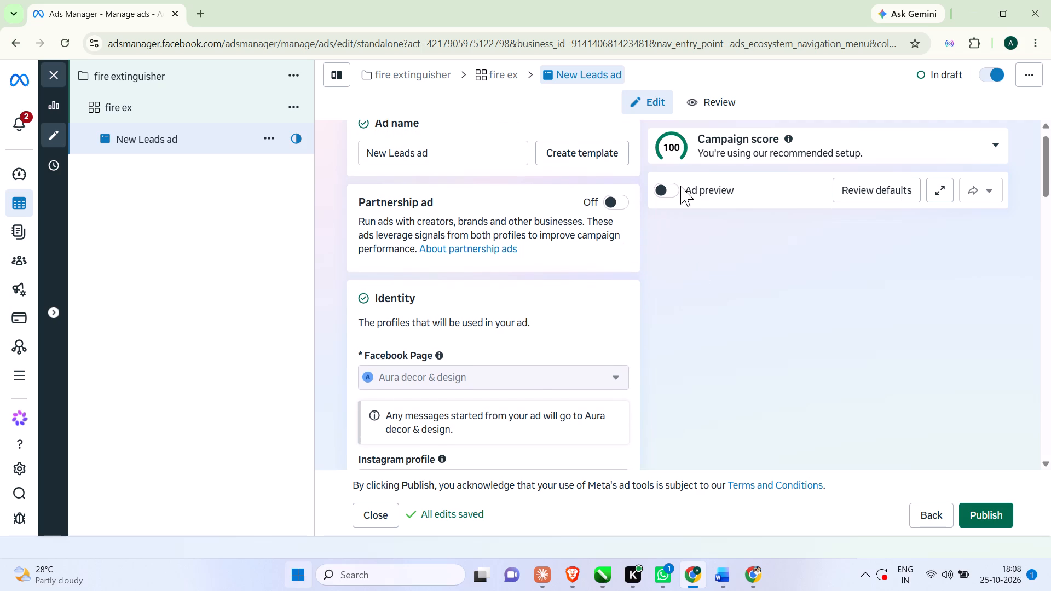
pyautogui.click(680, 186)
pyautogui.click(672, 186)
# Start a video ad creative and upload the Man_presenting_fire_extinguisher 1080p video from the Desktop.
pyautogui.scroll(-8, 598, 236)
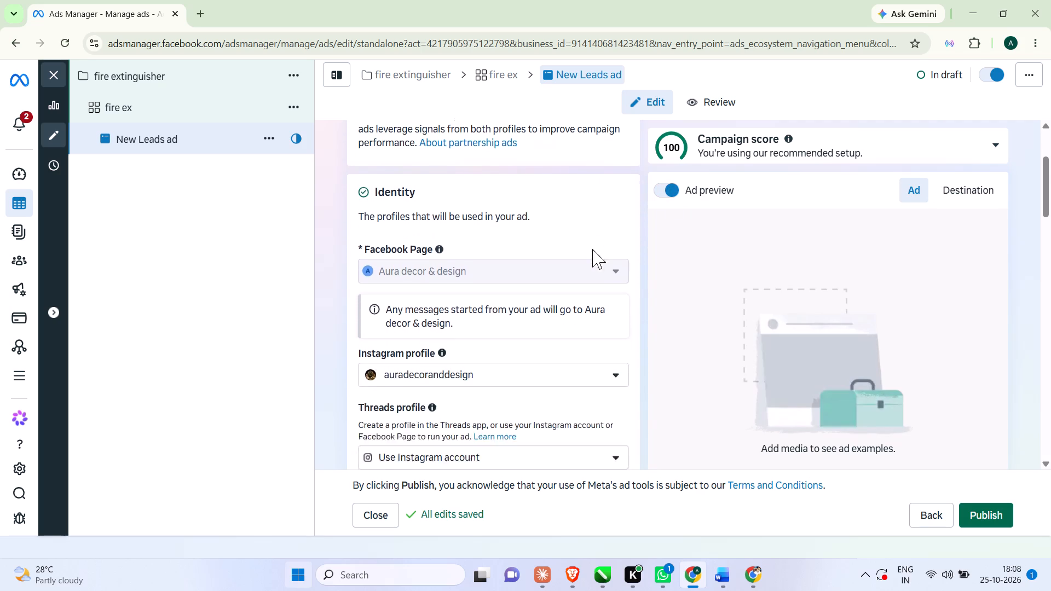
pyautogui.scroll(-12, 592, 249)
pyautogui.scroll(-14, 546, 351)
pyautogui.click(401, 299)
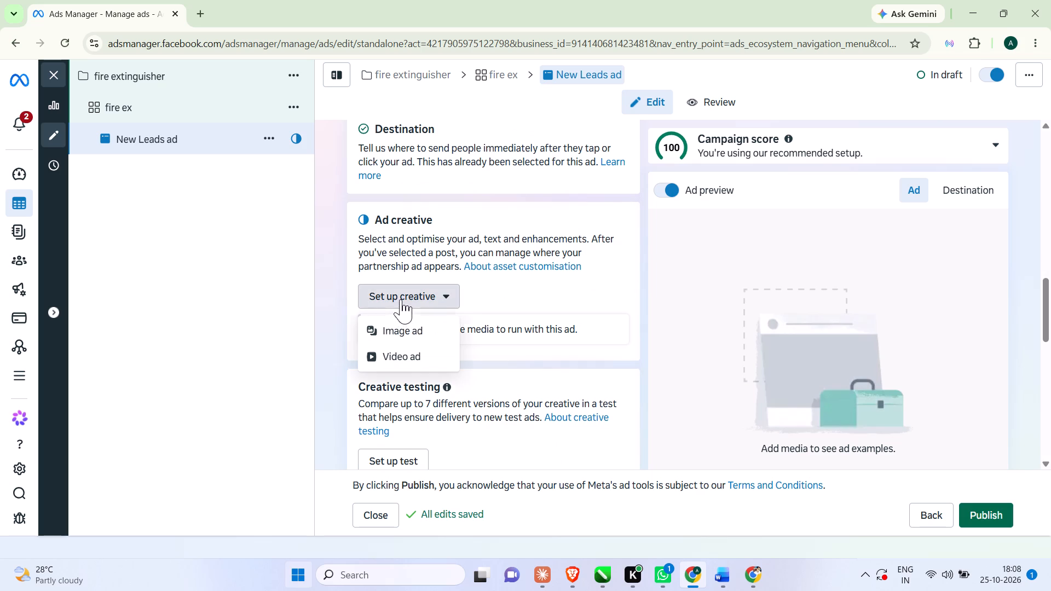
pyautogui.click(405, 355)
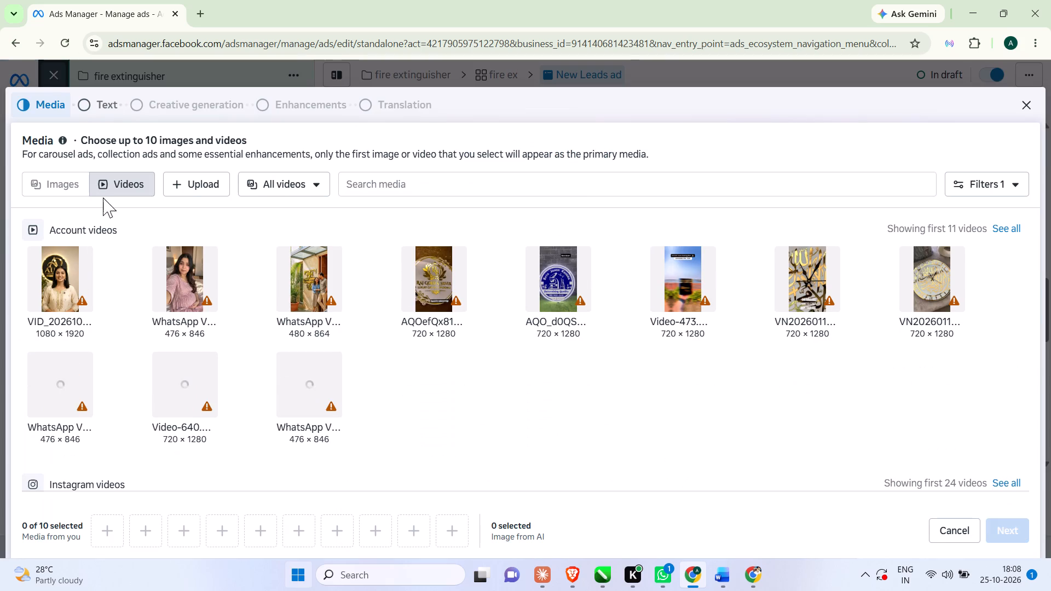
pyautogui.click(196, 181)
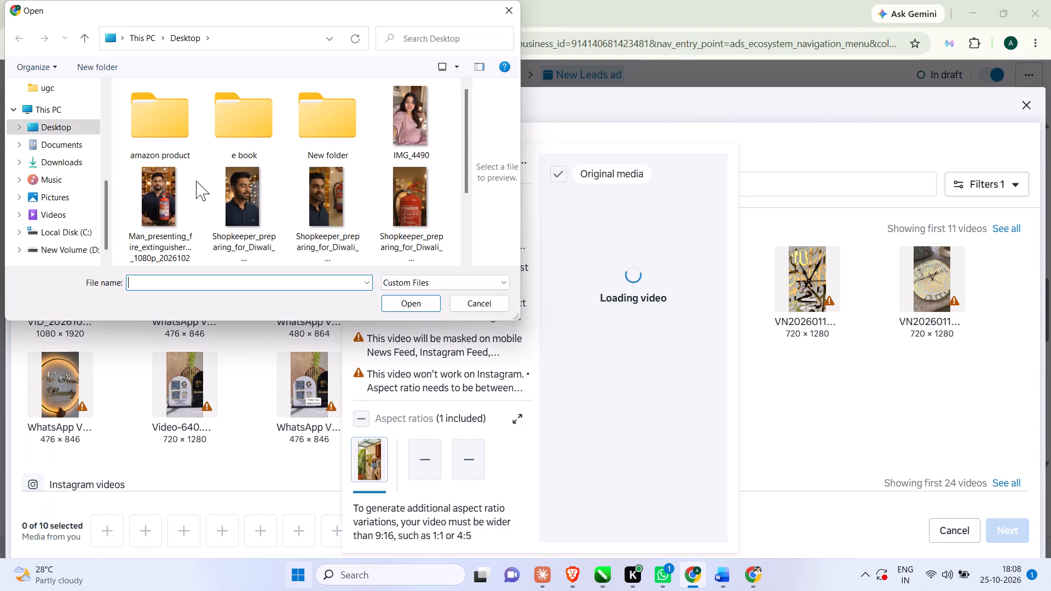
pyautogui.click(158, 184)
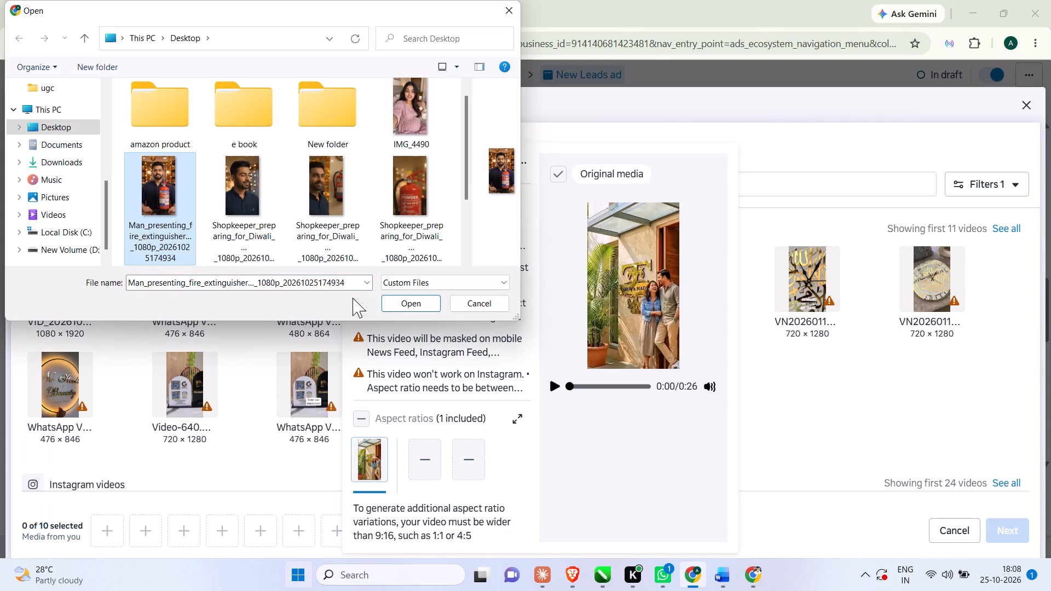
pyautogui.click(386, 305)
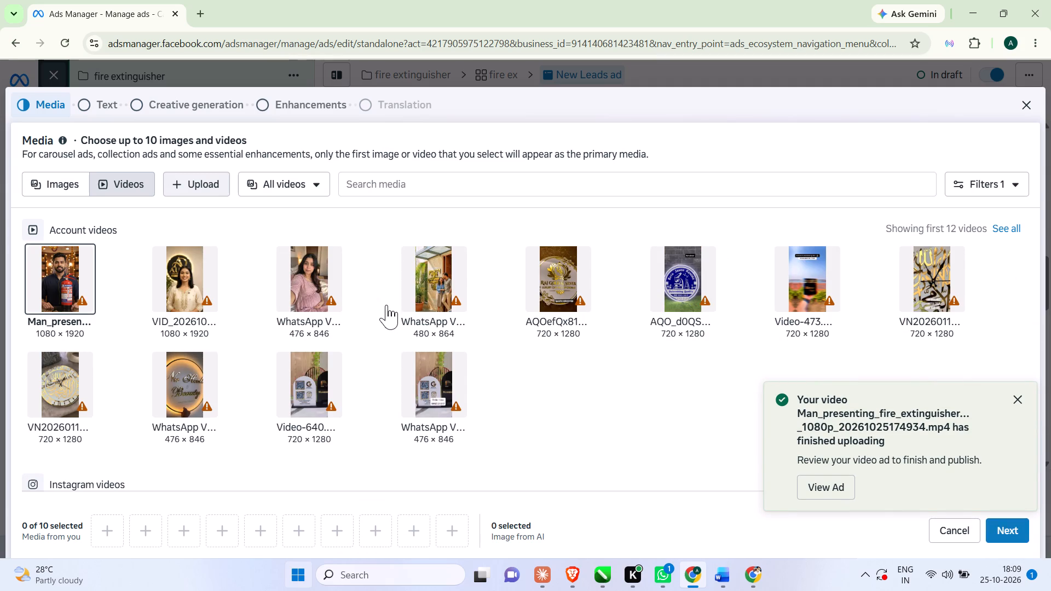
# Select the uploaded fire extinguisher video as the ad's media and proceed to the ad text stage.
pyautogui.click(77, 268)
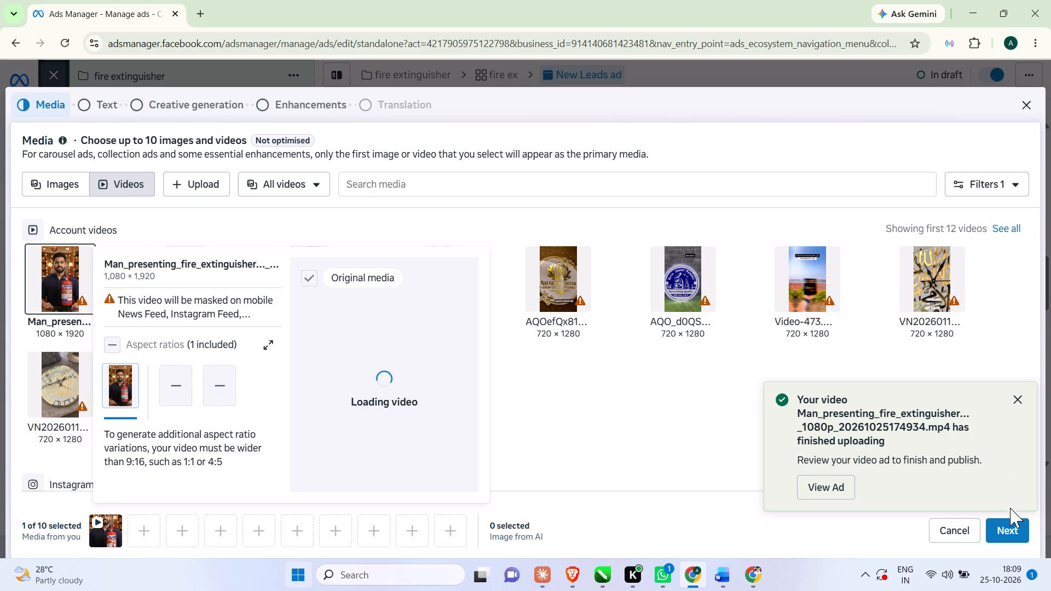
pyautogui.click(1010, 529)
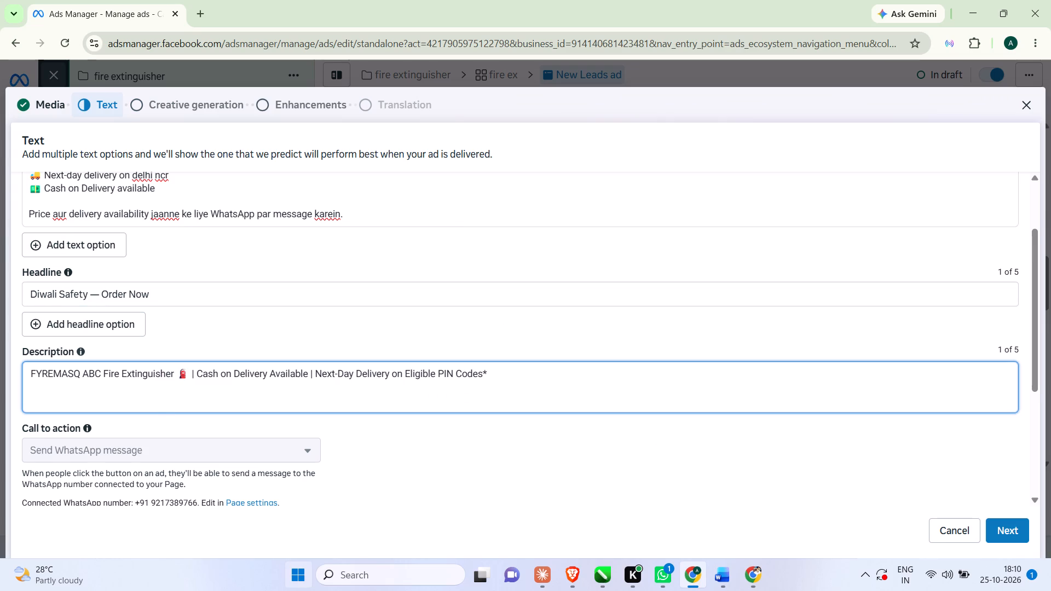
# Delete "on Eligible PIN Codes*" from the end of the ad description so it finishes with "Next-Day Delivery".
pyautogui.press('BackSpace')
pyautogui.press('BackSpace')
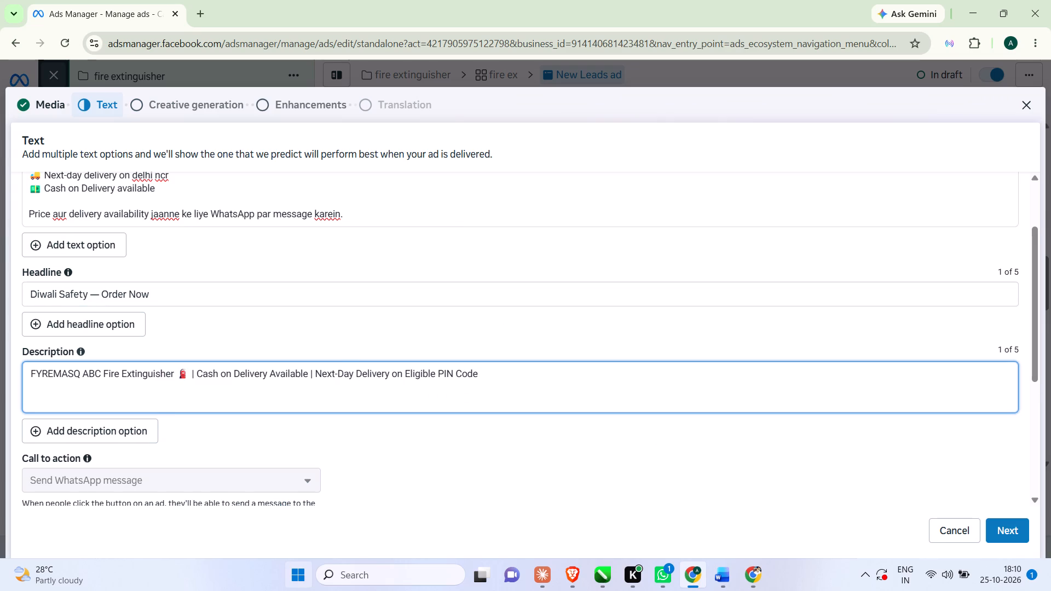
pyautogui.press('BackSpace')
pyautogui.press('BackSpace')
pyautogui.press('BackSpace')
pyautogui.press('BackSpace')
pyautogui.press('BackSpace')
pyautogui.press('BackSpace')
pyautogui.press('BackSpace')
pyautogui.press('BackSpace')
pyautogui.press('BackSpace')
pyautogui.press('BackSpace')
pyautogui.press('BackSpace')
pyautogui.press('BackSpace')
pyautogui.press('BackSpace')
pyautogui.press('BackSpace')
pyautogui.press('BackSpace')
pyautogui.press('BackSpace')
pyautogui.press('BackSpace')
pyautogui.press('BackSpace')
pyautogui.press('BackSpace')
pyautogui.press('BackSpace')
# Review the ad's primary text, headline, description and call to action, and continue to the creative generation stage.
pyautogui.scroll(-3, 261, 350)
pyautogui.scroll(-4, 470, 401)
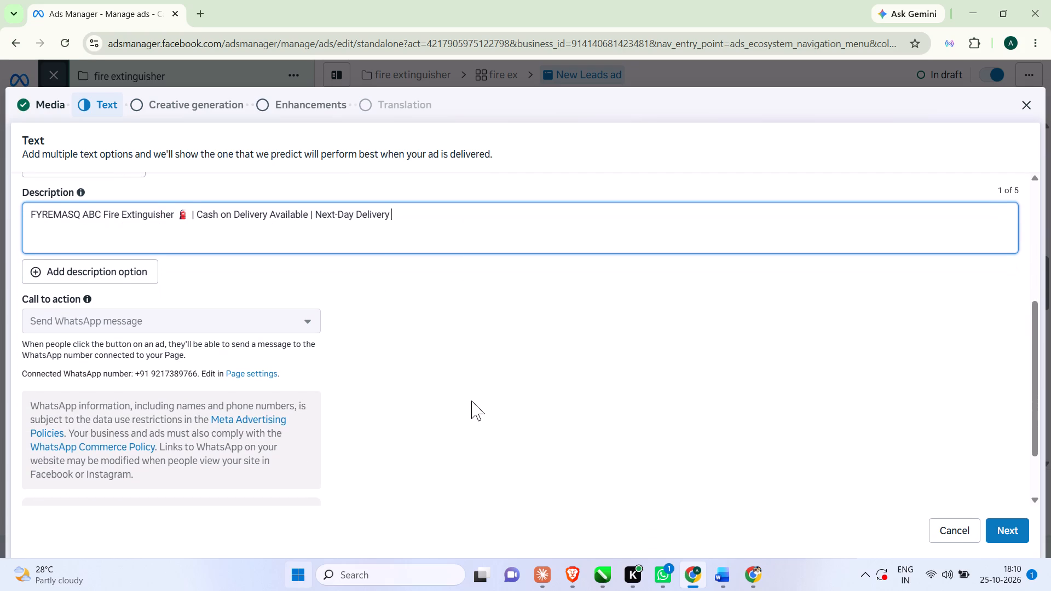
pyautogui.scroll(-7, 453, 390)
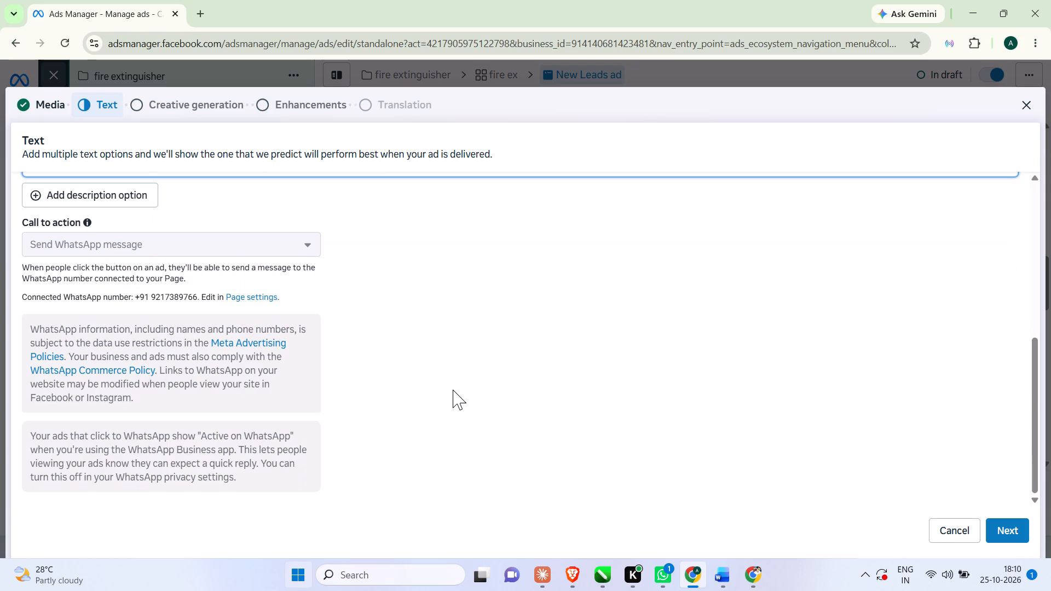
pyautogui.scroll(20, 453, 390)
pyautogui.scroll(18, 453, 390)
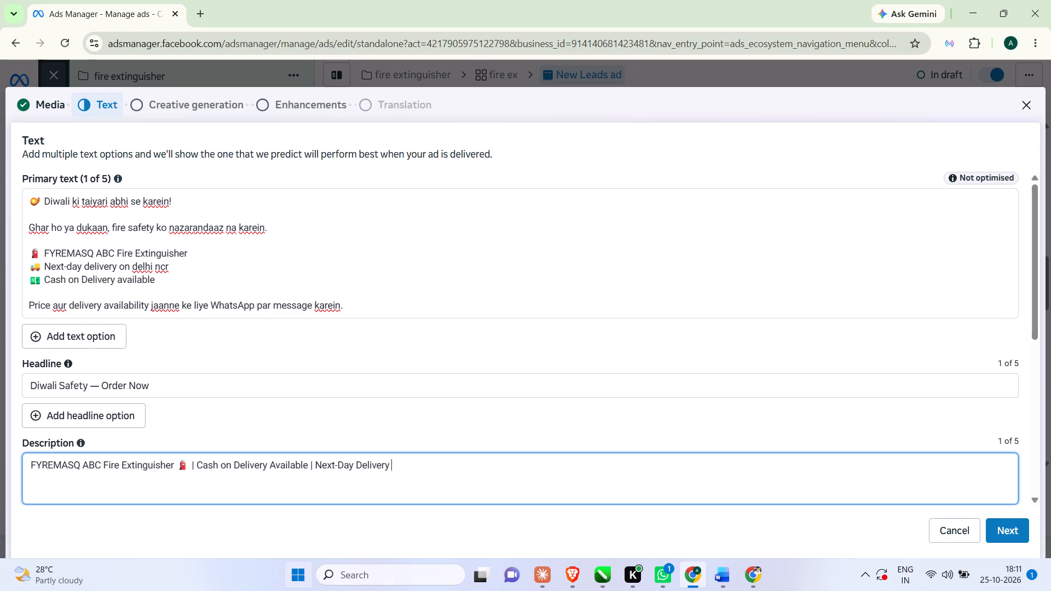
pyautogui.scroll(-2, 496, 245)
pyautogui.scroll(-3, 625, 309)
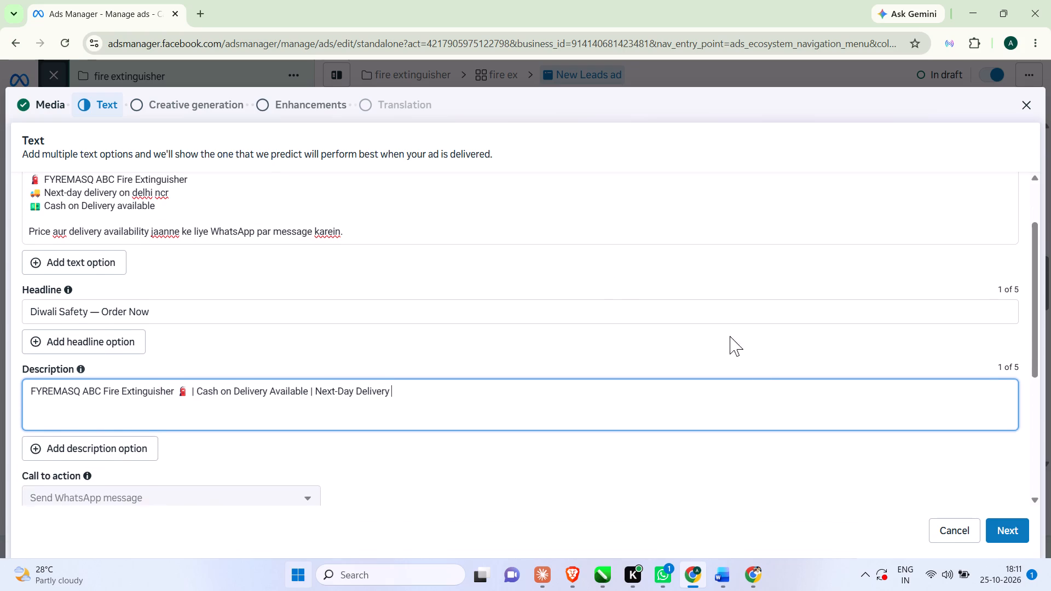
pyautogui.scroll(-3, 764, 346)
pyautogui.scroll(-9, 821, 415)
pyautogui.click(1013, 522)
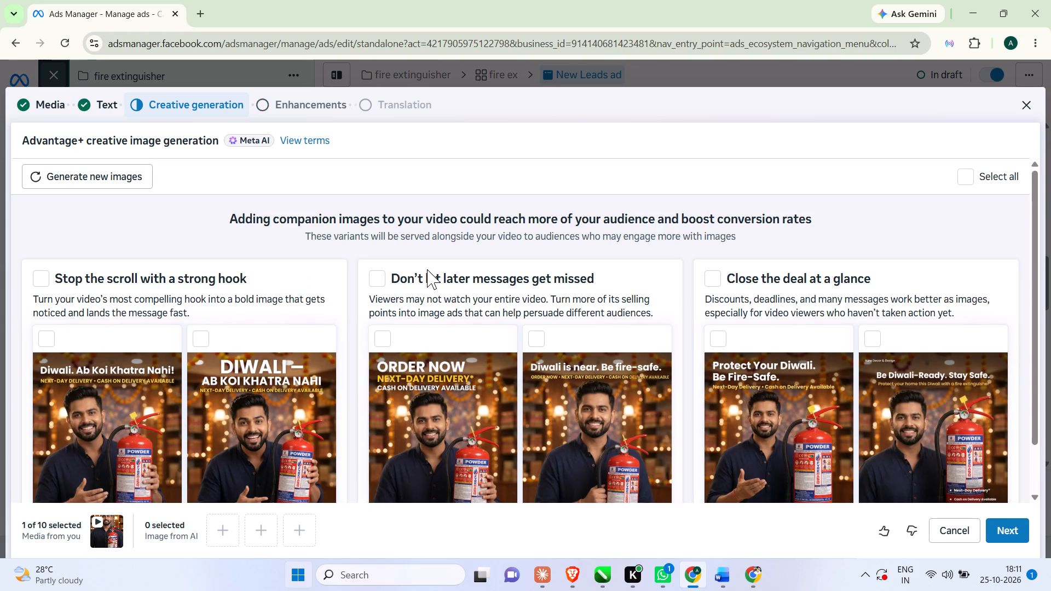
# Examine the AI-generated companion image variants offered for the fire extinguisher video.
pyautogui.scroll(-3, 600, 204)
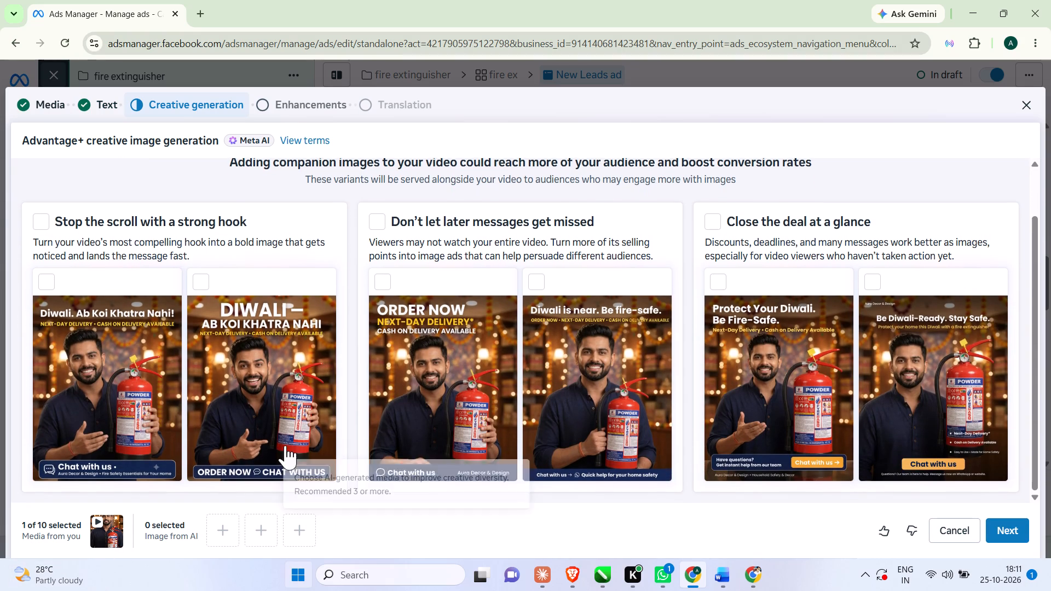
pyautogui.scroll(-2, 265, 435)
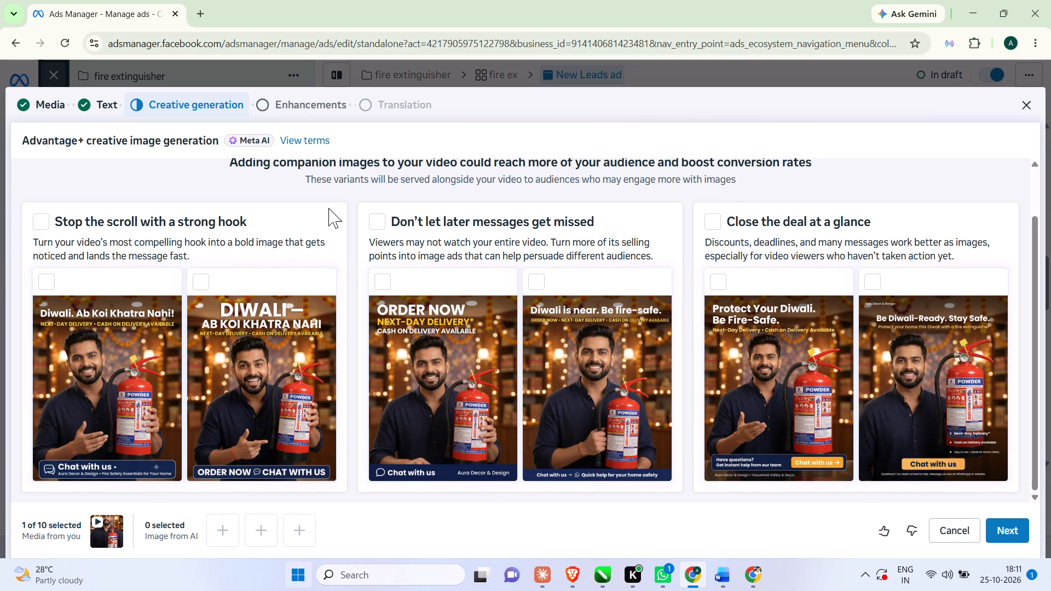
# Add the generated "DIWALI— AB KOI KHATRA NAHI" companion image to the ad and continue to the creative enhancements.
pyautogui.click(198, 286)
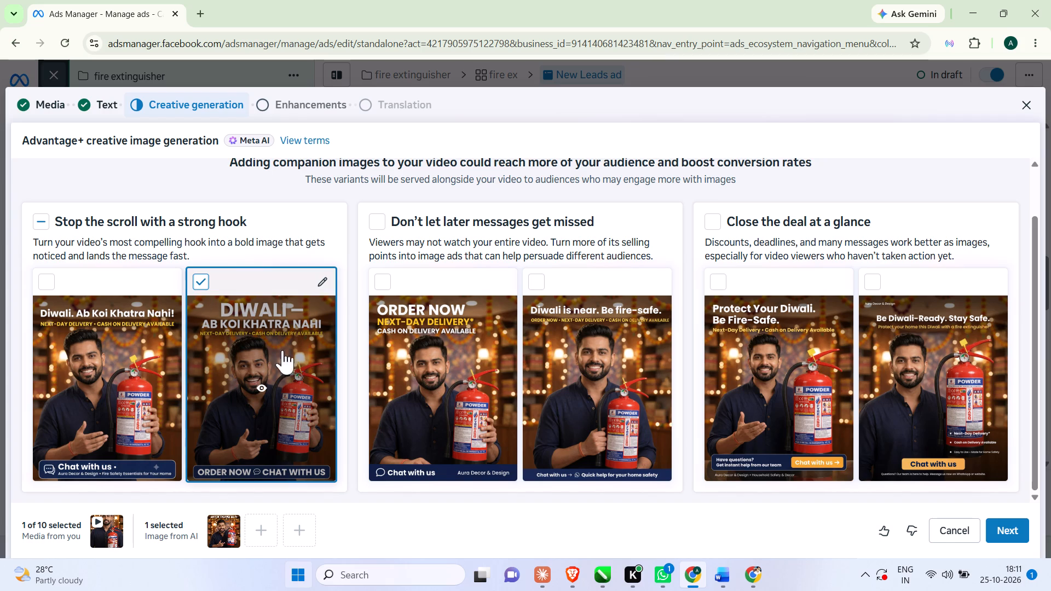
pyautogui.scroll(-2, 447, 395)
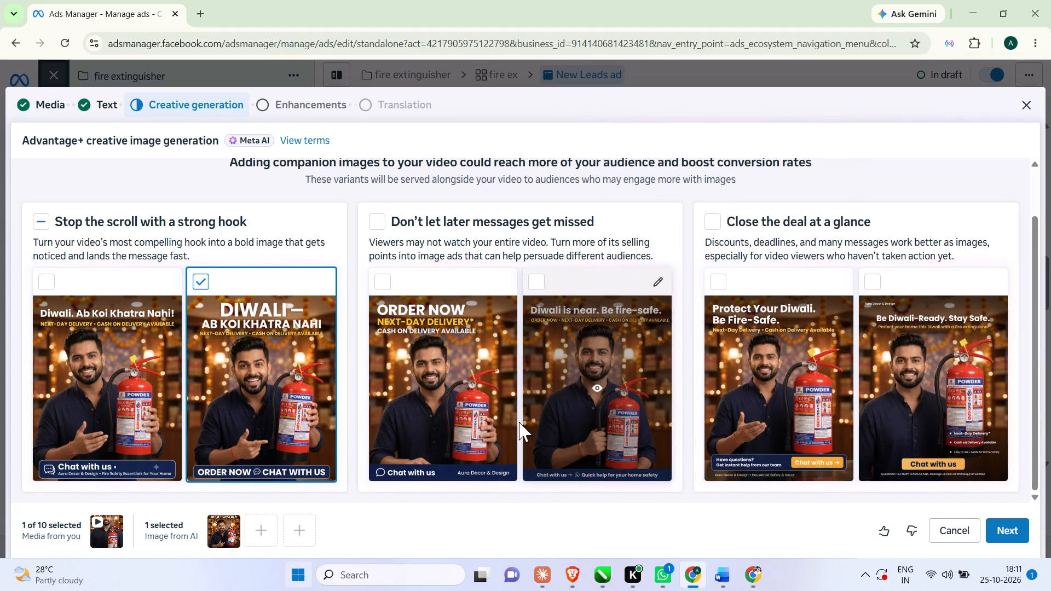
pyautogui.click(1000, 525)
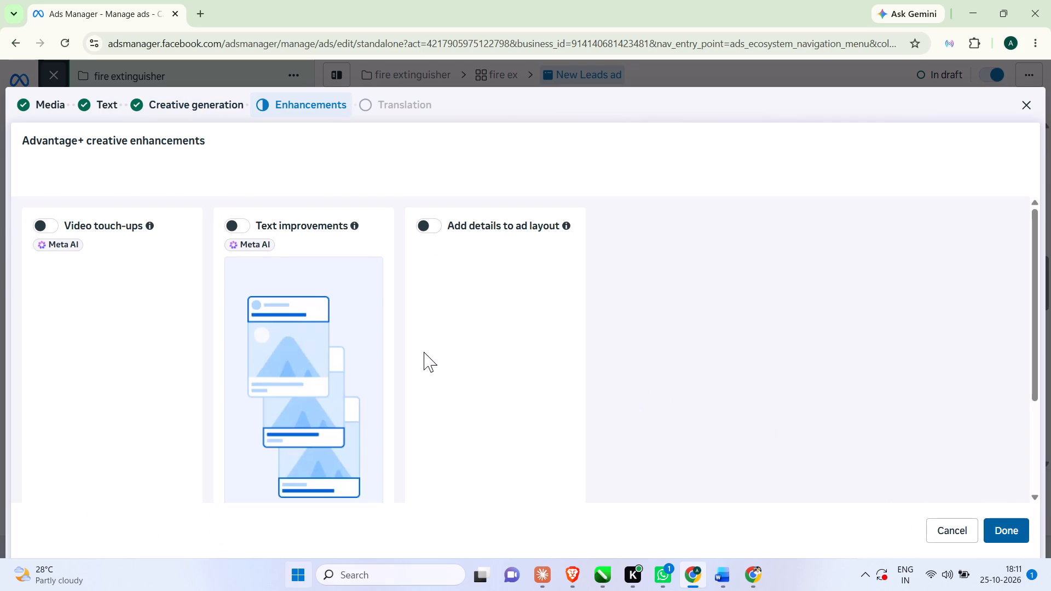
# Enable the Video touch-ups, Text improvements and Add details to ad layout creative enhancements.
pyautogui.click(37, 270)
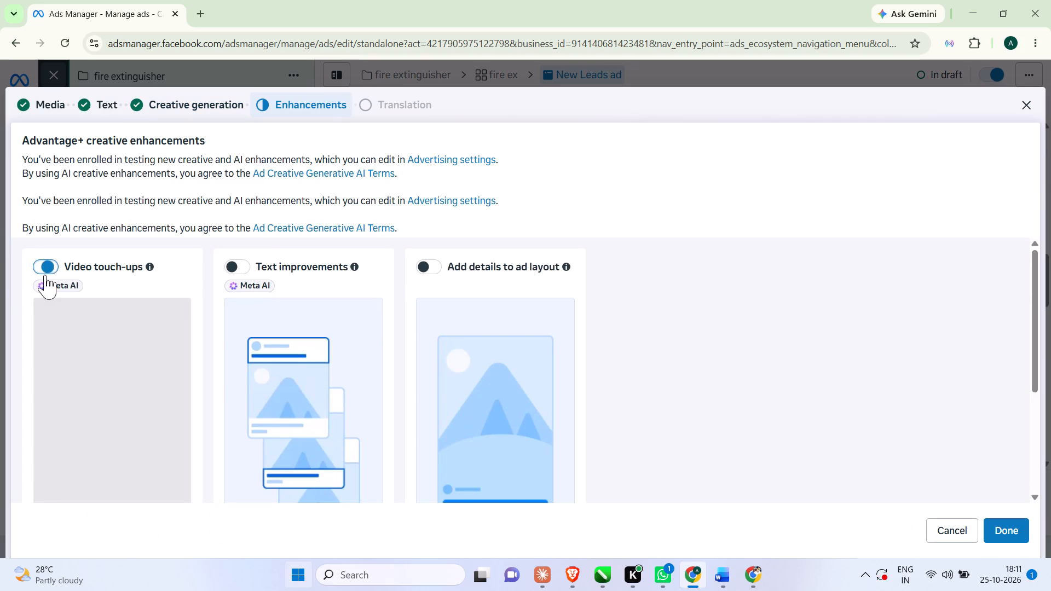
pyautogui.click(243, 263)
pyautogui.click(433, 262)
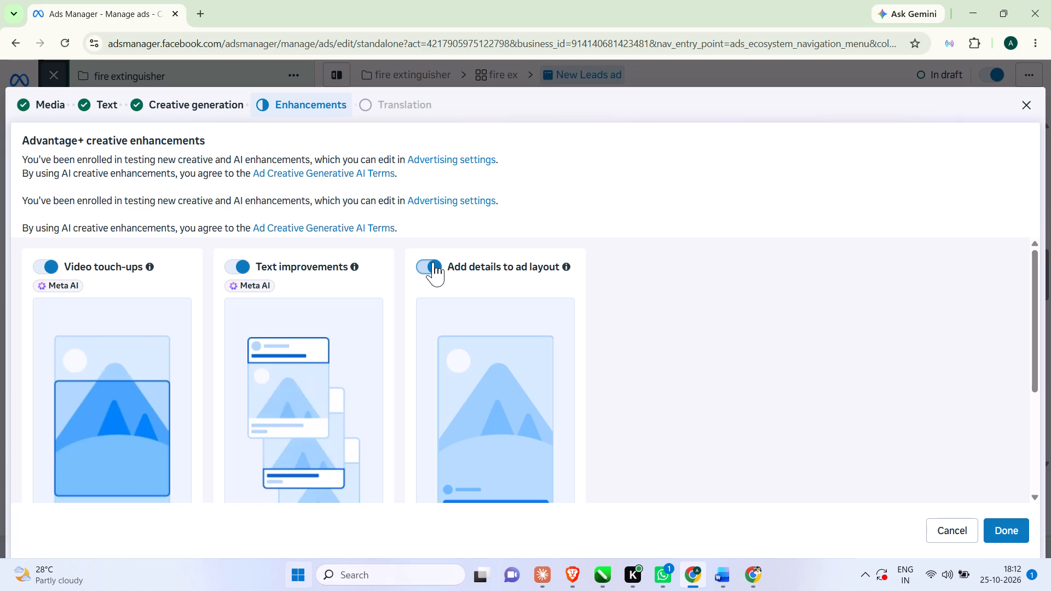
pyautogui.scroll(-4, 425, 269)
pyautogui.click(492, 317)
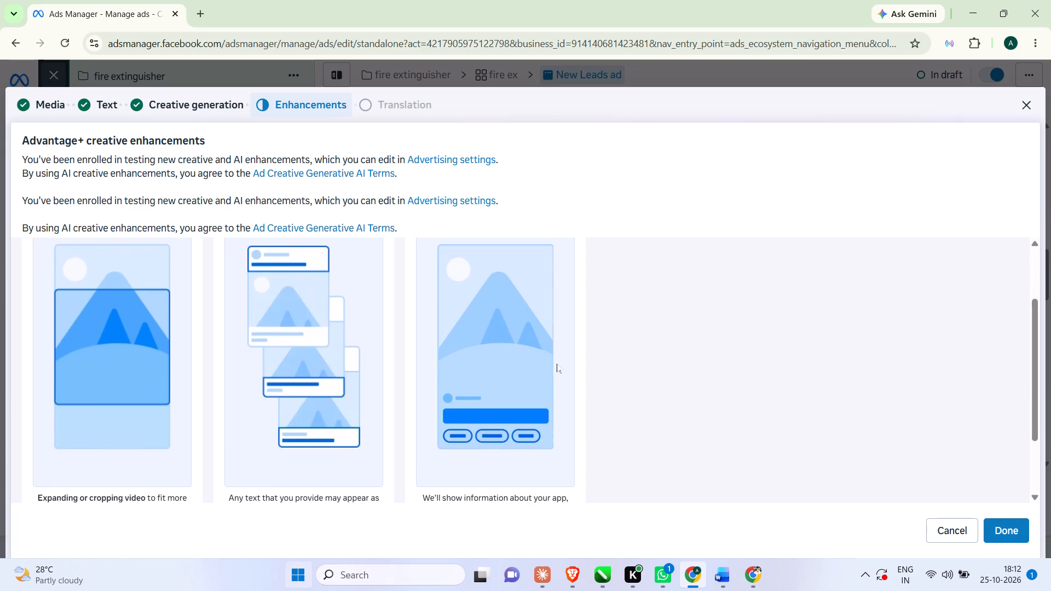
# Finish the creative setup, applying the chosen media, text and enhancements to the New Leads ad.
pyautogui.click(1025, 524)
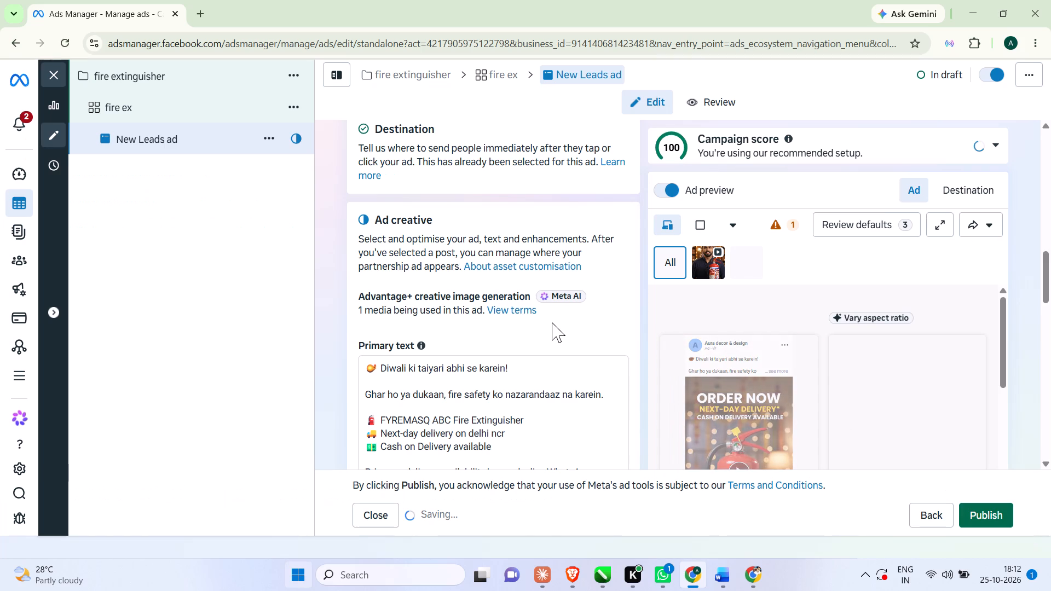
# Review the ad's media, generated image, primary text, headline, description, call to action, creative enhancements and WhatsApp conversation template.
pyautogui.scroll(-8, 552, 322)
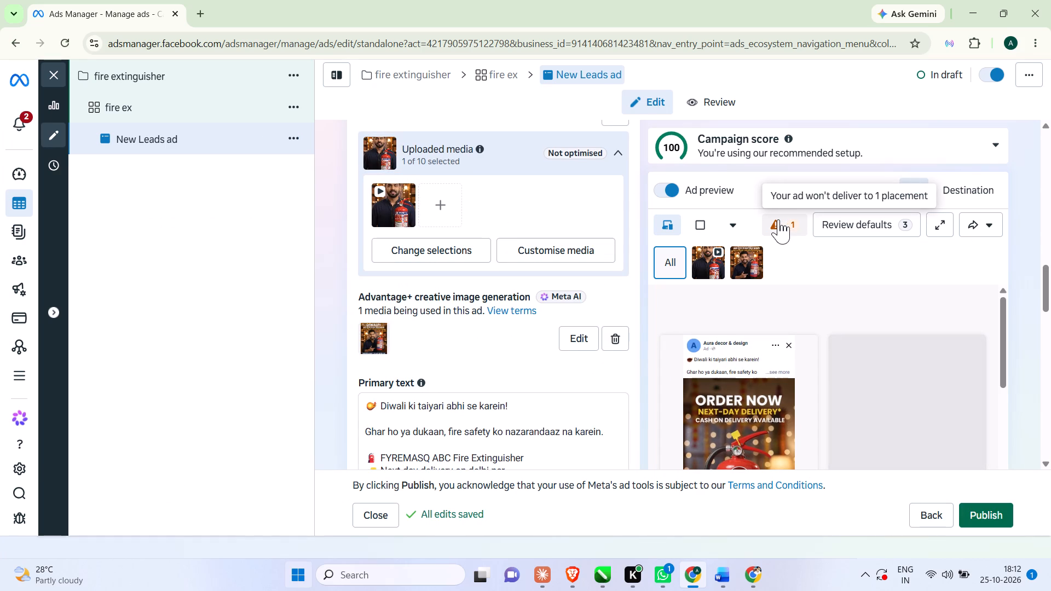
pyautogui.scroll(-6, 550, 293)
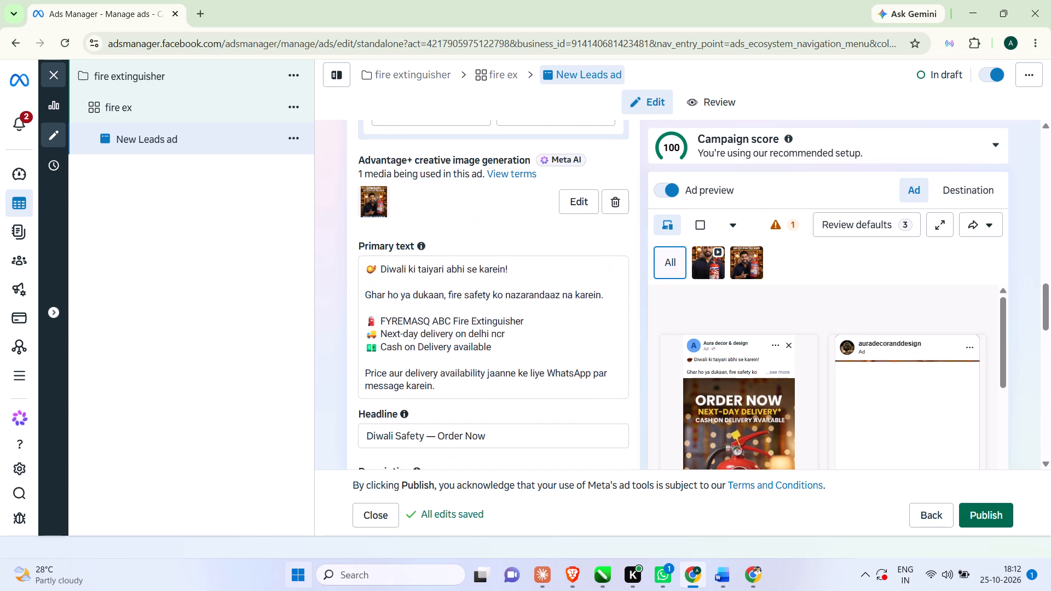
pyautogui.click(366, 297)
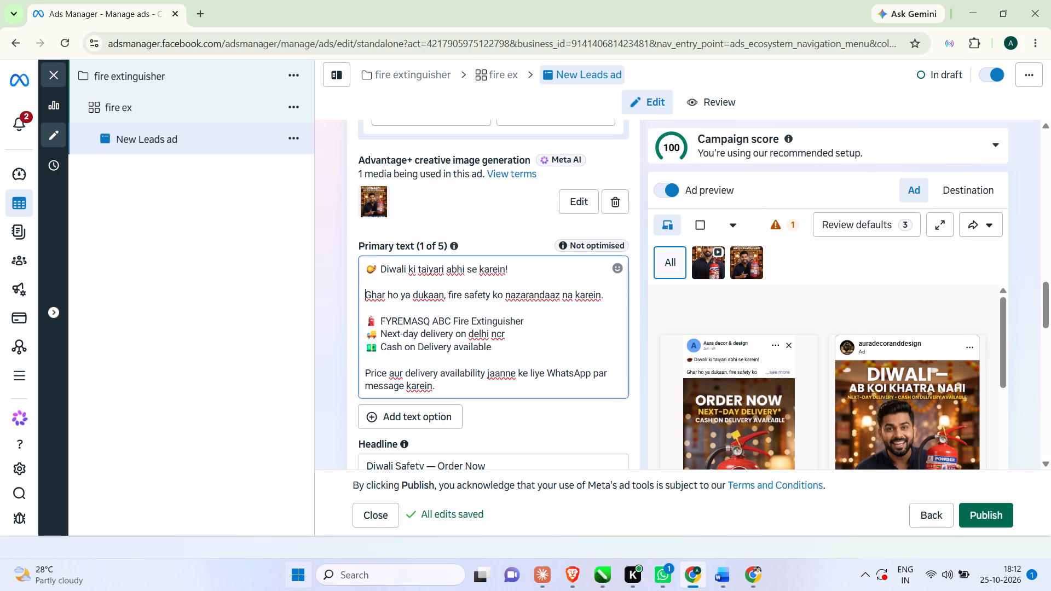
pyautogui.scroll(-4, 366, 297)
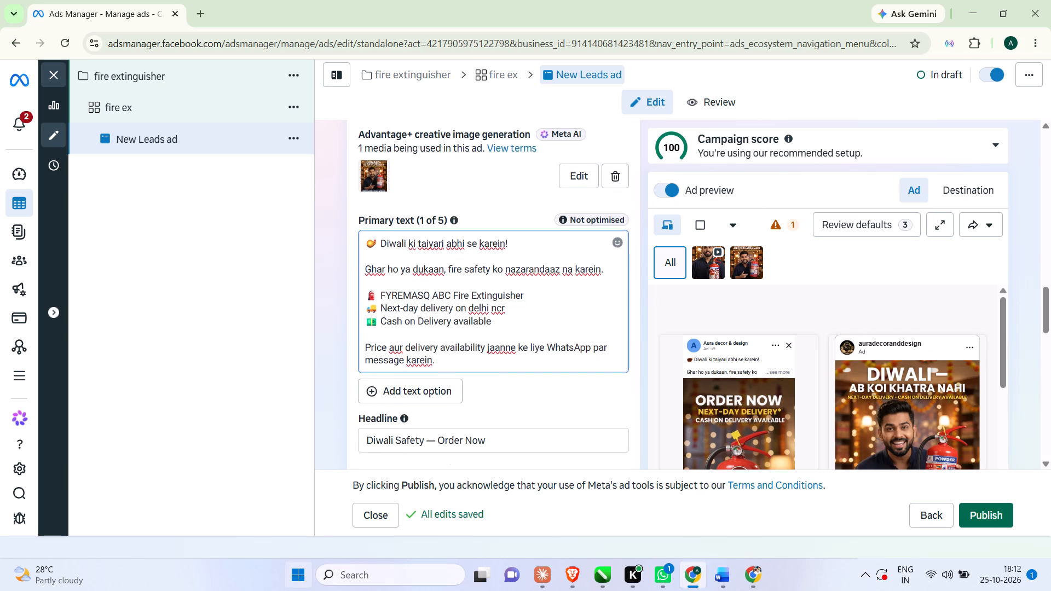
pyautogui.scroll(-1, 389, 297)
pyautogui.scroll(-6, 492, 342)
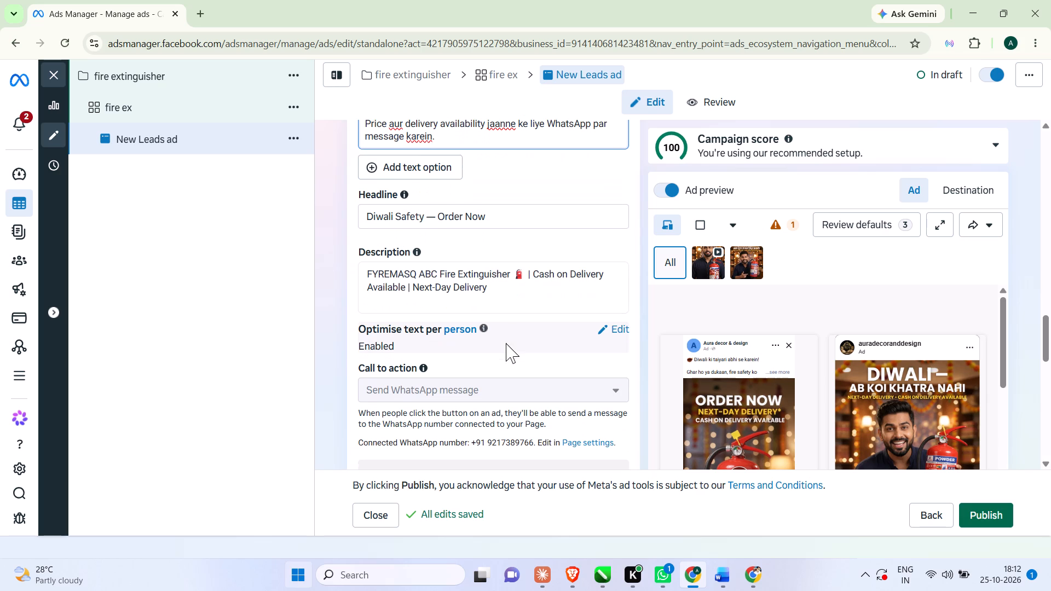
pyautogui.scroll(-3, 517, 334)
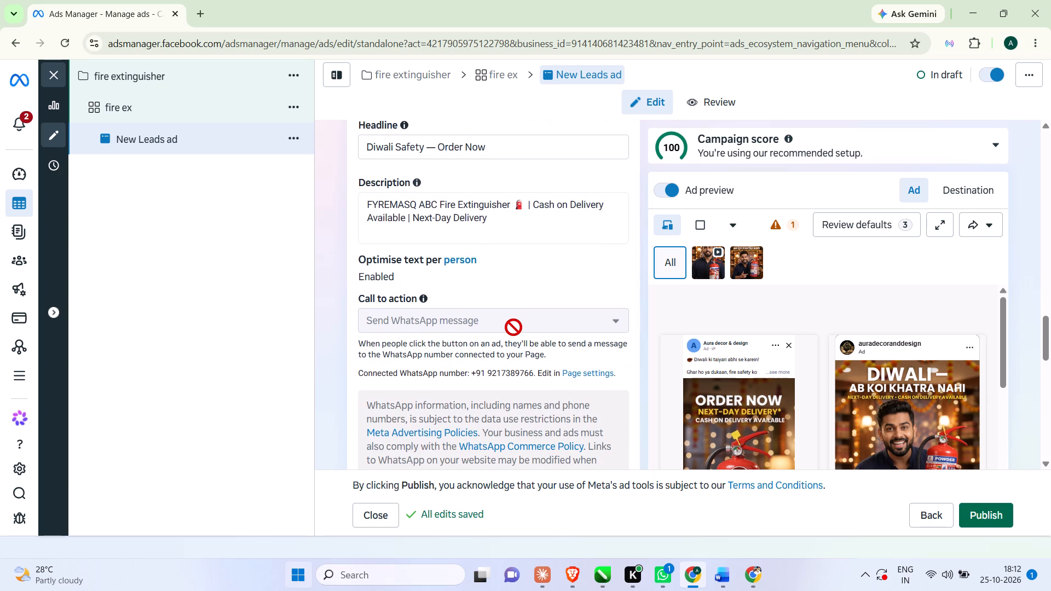
pyautogui.scroll(-16, 513, 327)
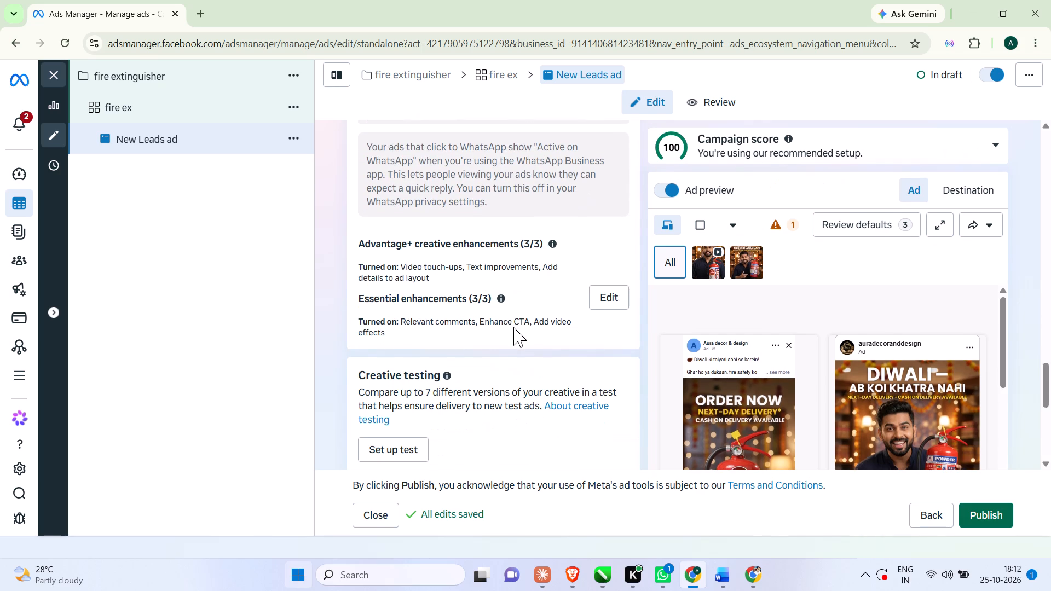
pyautogui.scroll(-6, 513, 327)
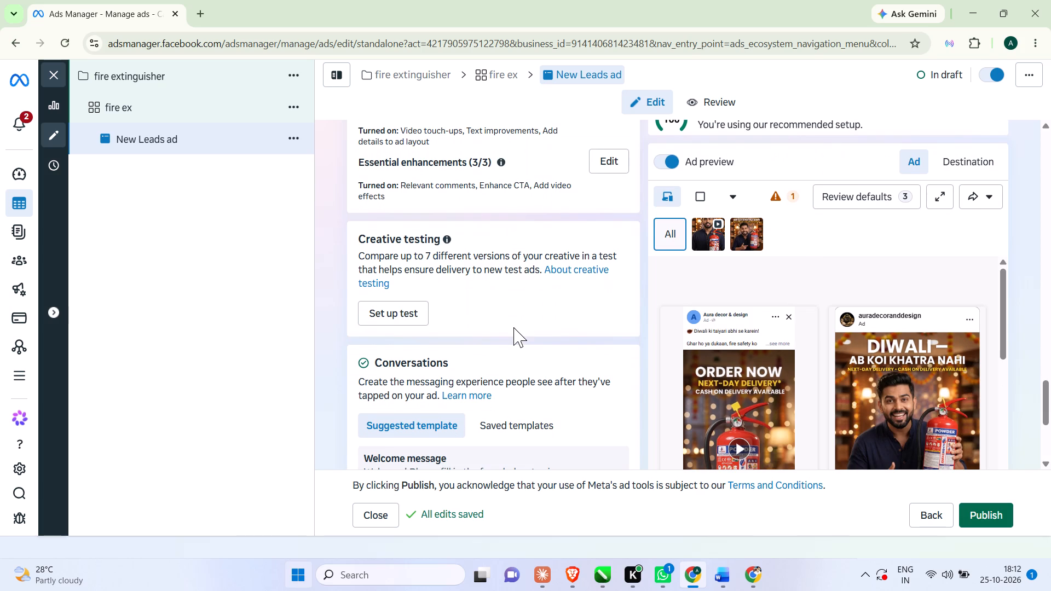
pyautogui.scroll(-6, 513, 327)
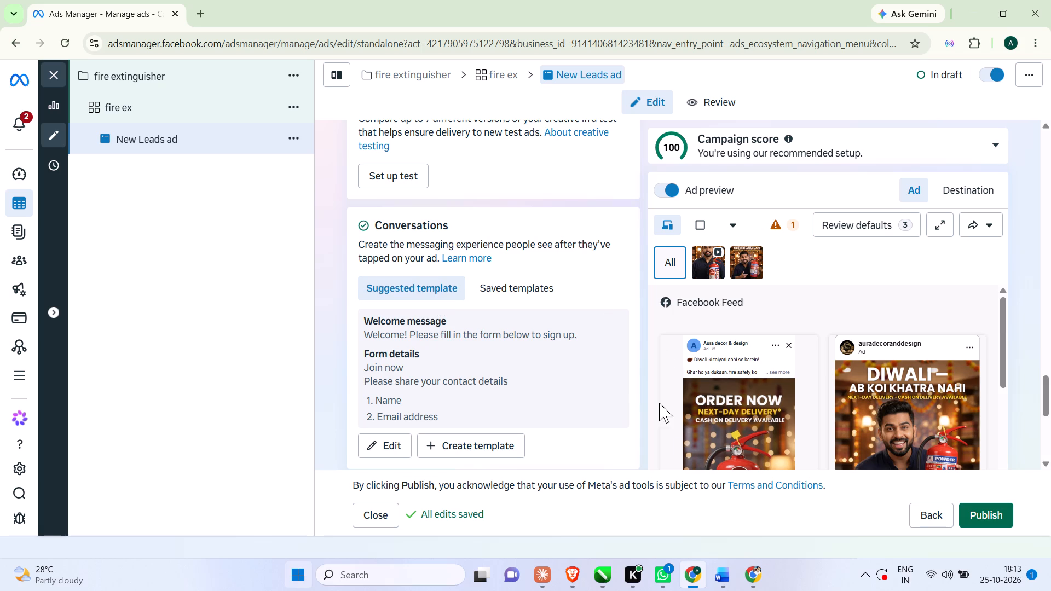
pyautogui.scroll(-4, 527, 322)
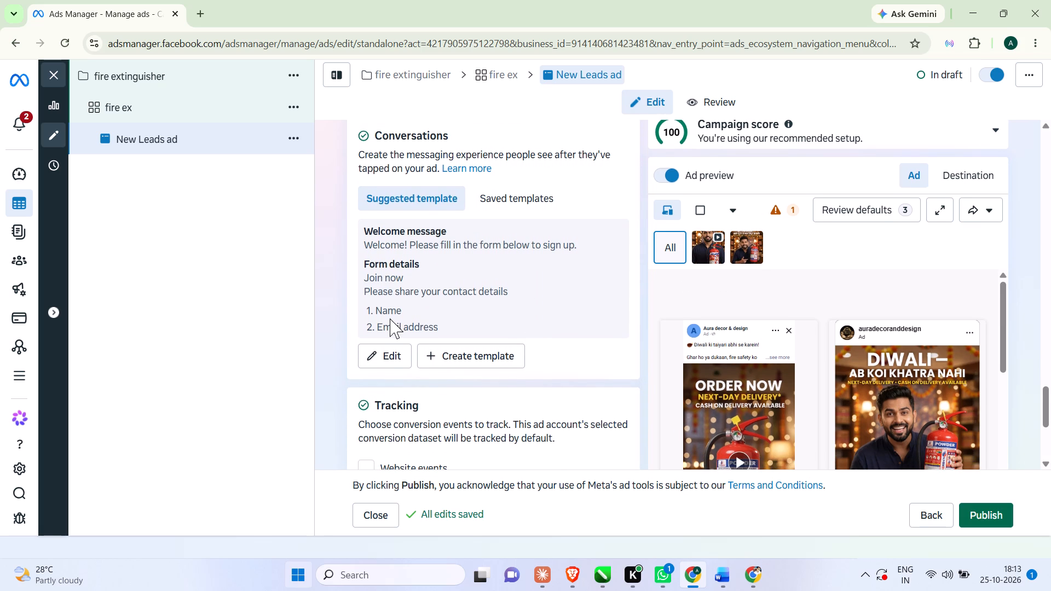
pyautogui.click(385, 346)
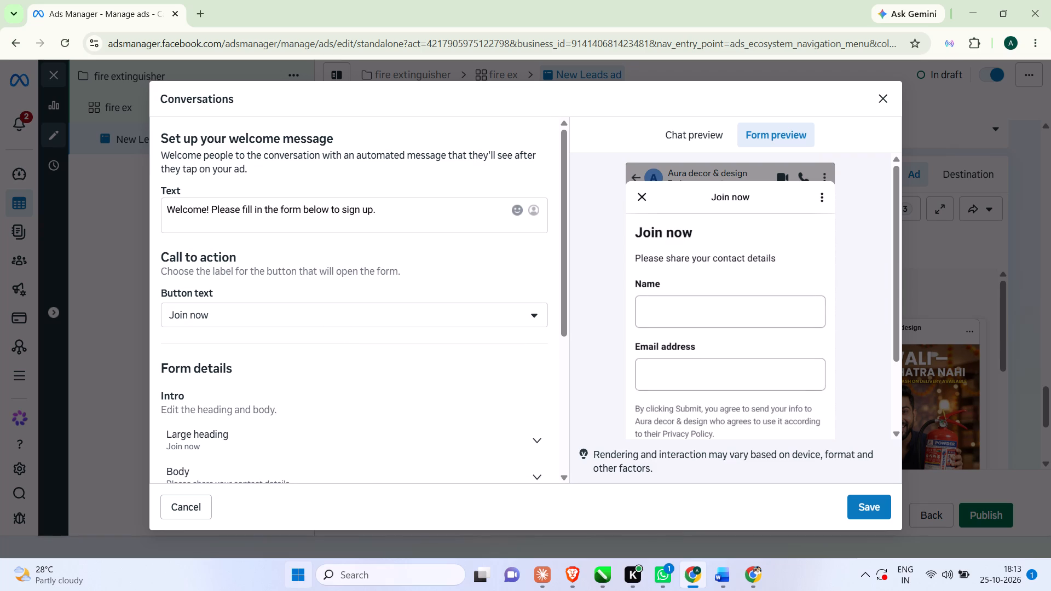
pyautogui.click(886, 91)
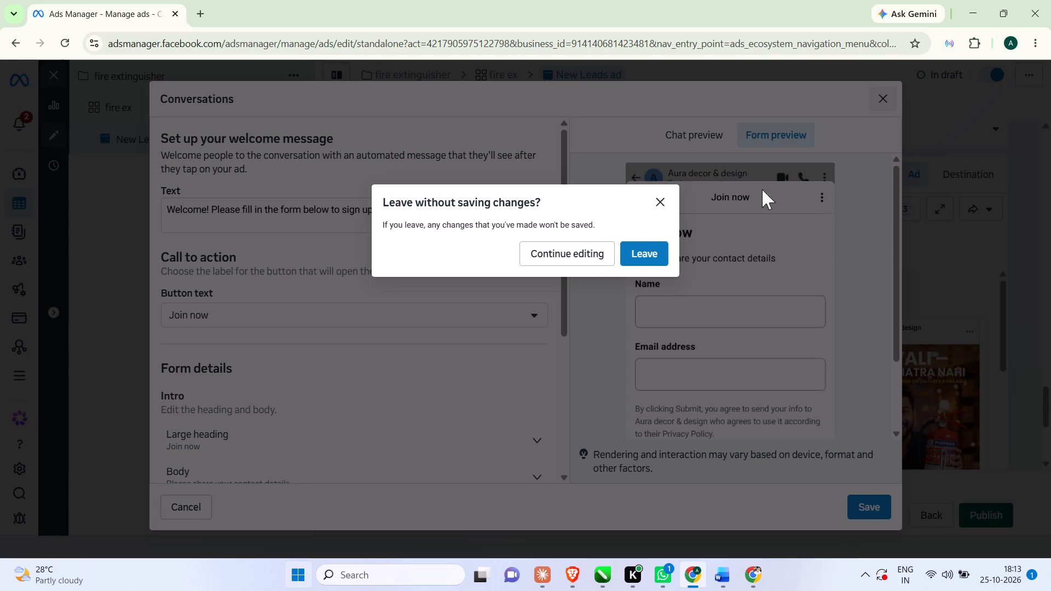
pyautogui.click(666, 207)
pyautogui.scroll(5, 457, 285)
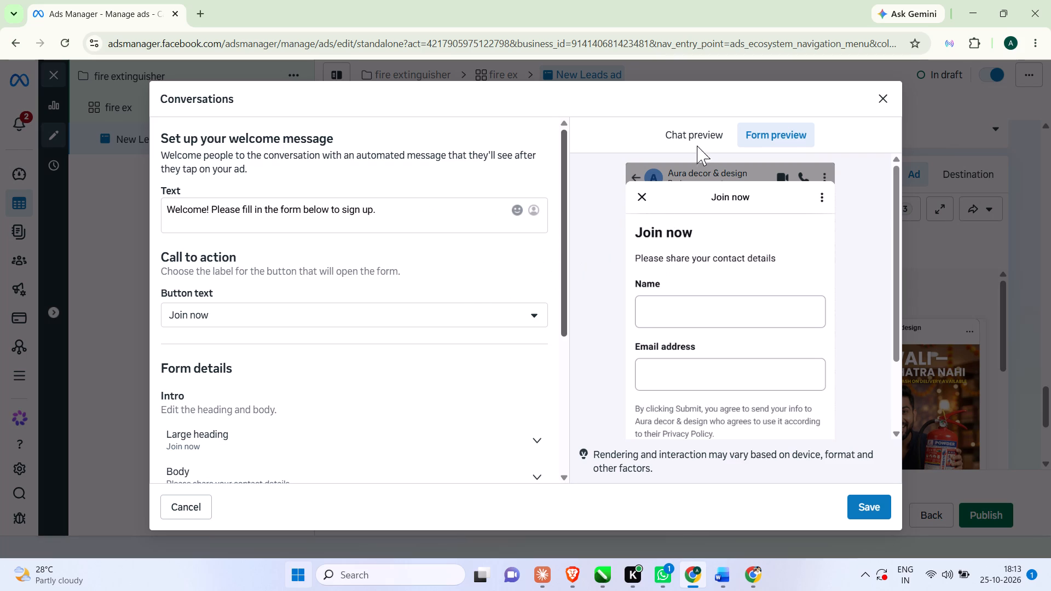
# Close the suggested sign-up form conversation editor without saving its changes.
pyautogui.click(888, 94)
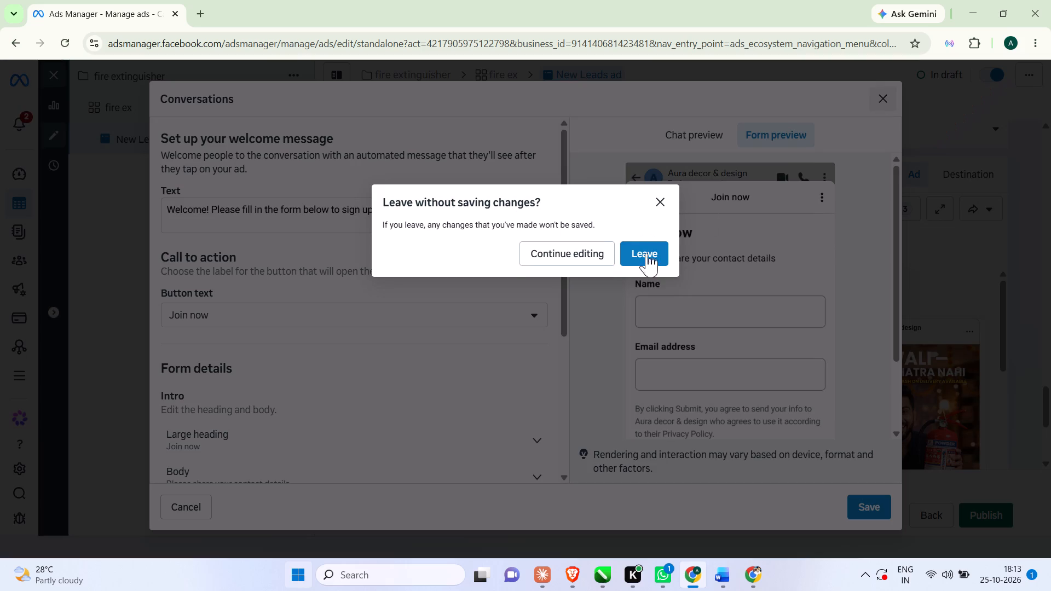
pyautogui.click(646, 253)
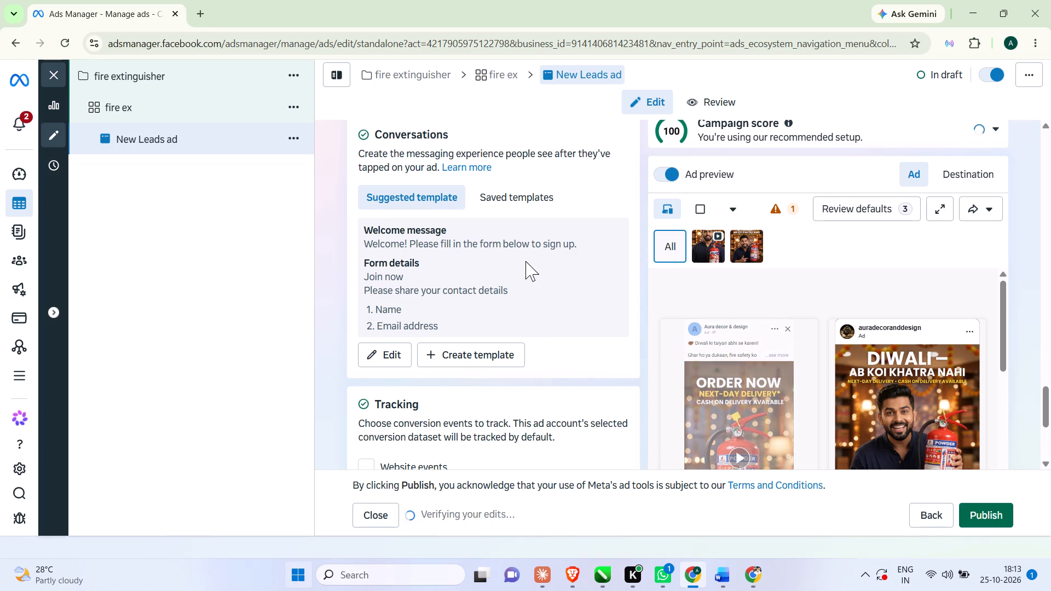
# Review the ad's conversation, creative testing and enhancement settings back up to its headline and description.
pyautogui.scroll(7, 525, 261)
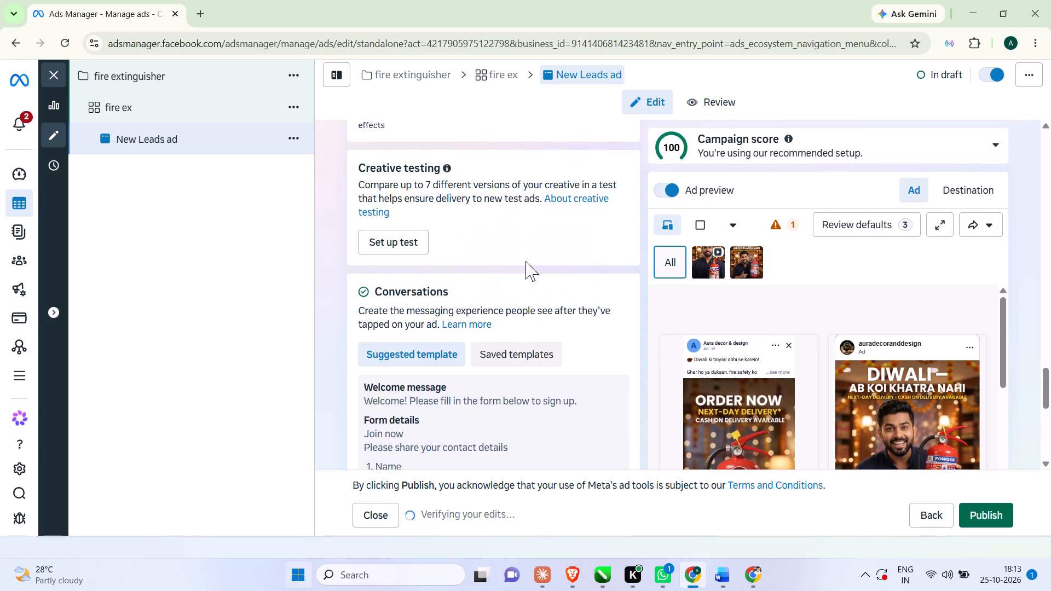
pyautogui.scroll(3, 525, 261)
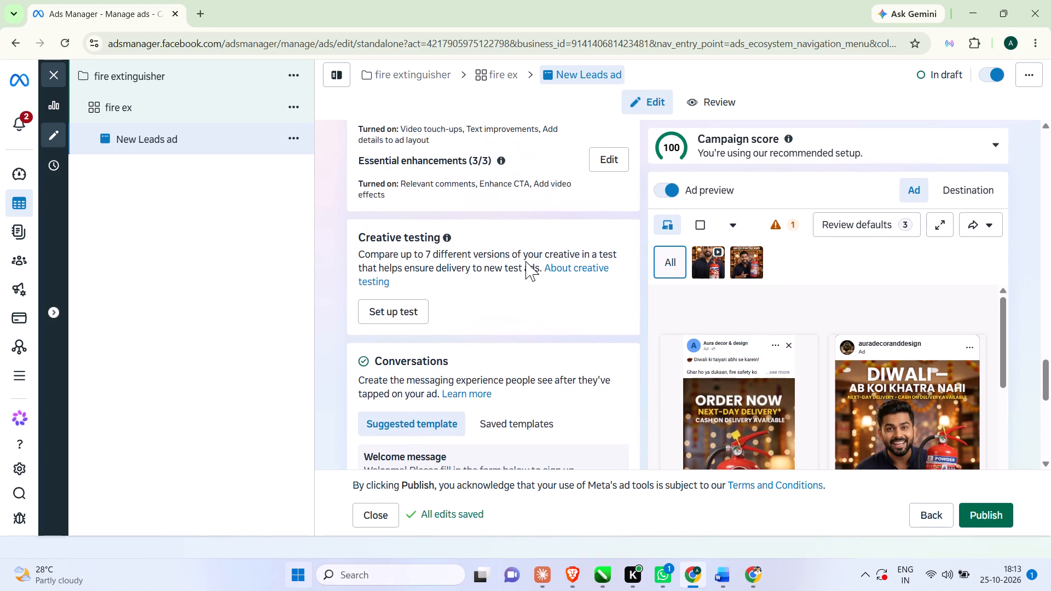
pyautogui.scroll(9, 529, 294)
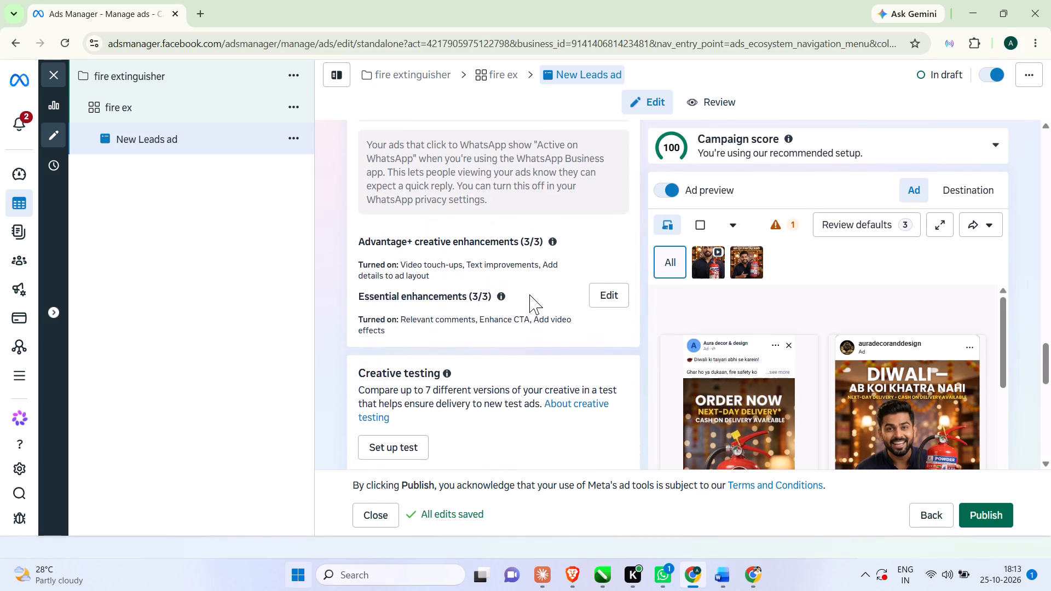
pyautogui.scroll(13, 529, 294)
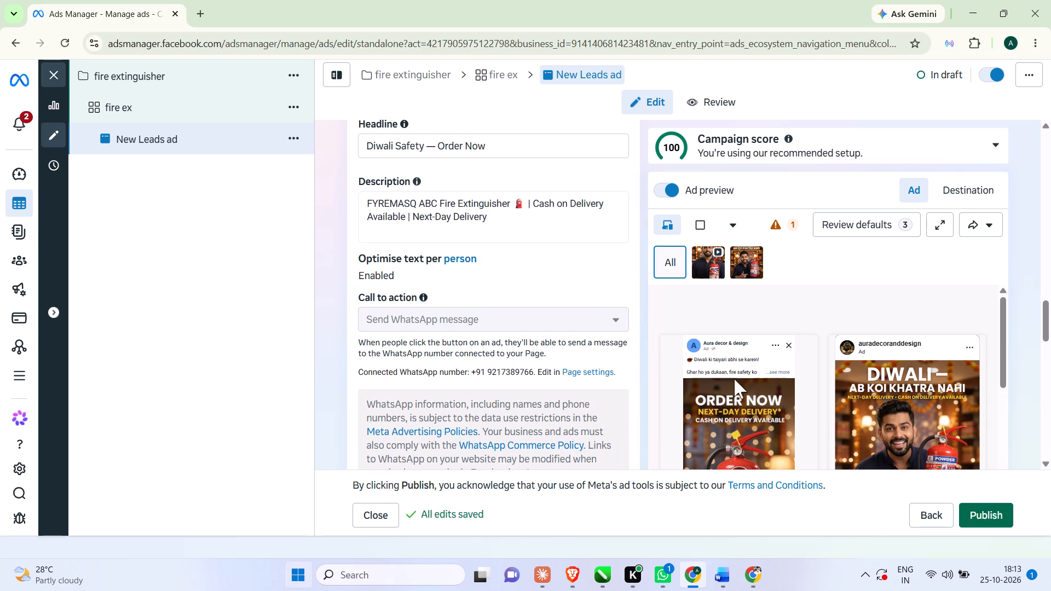
# Examine the ad previews of the video and the Diwali image in the feed and story placements.
pyautogui.scroll(-3, 790, 382)
pyautogui.scroll(-2, 760, 344)
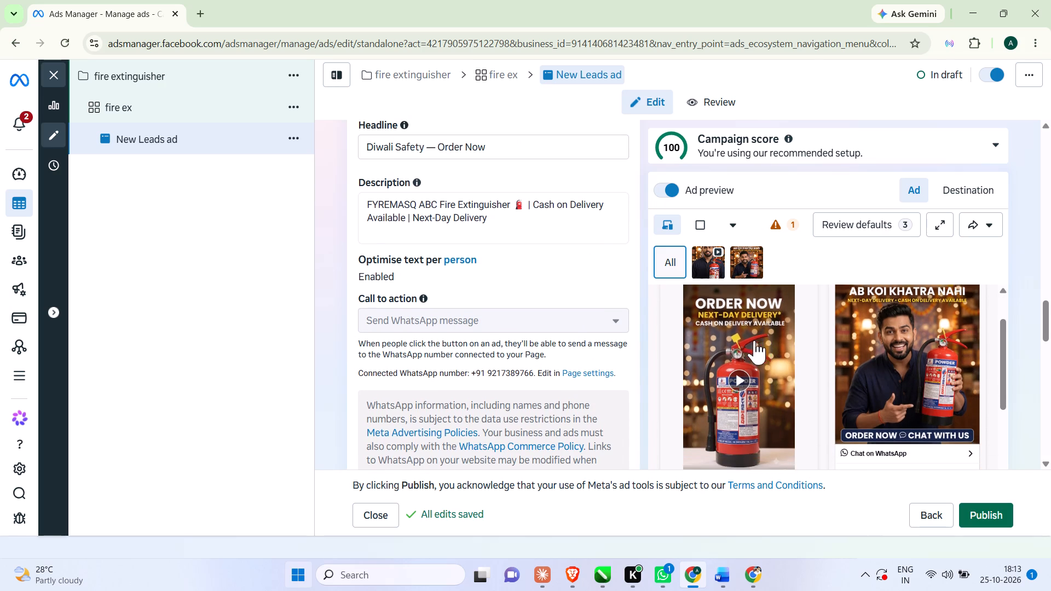
pyautogui.scroll(-1, 754, 340)
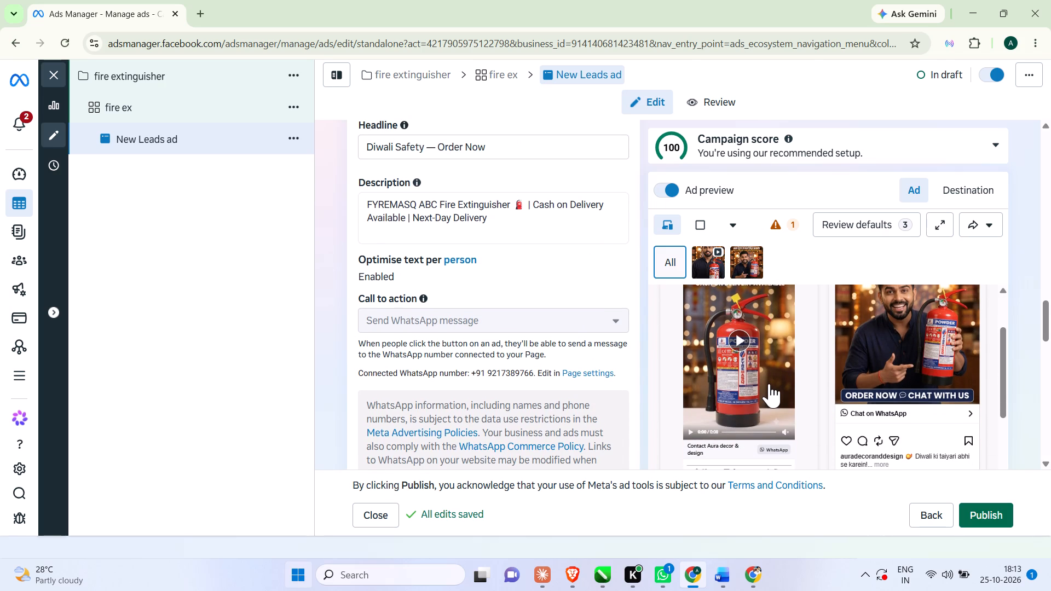
pyautogui.scroll(-10, 883, 393)
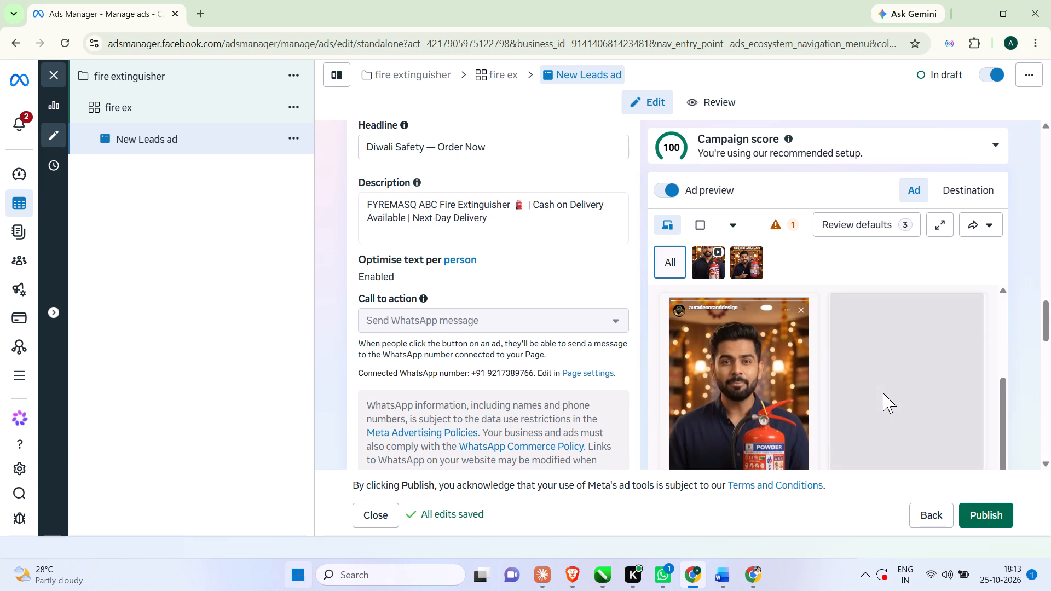
pyautogui.scroll(-4, 846, 387)
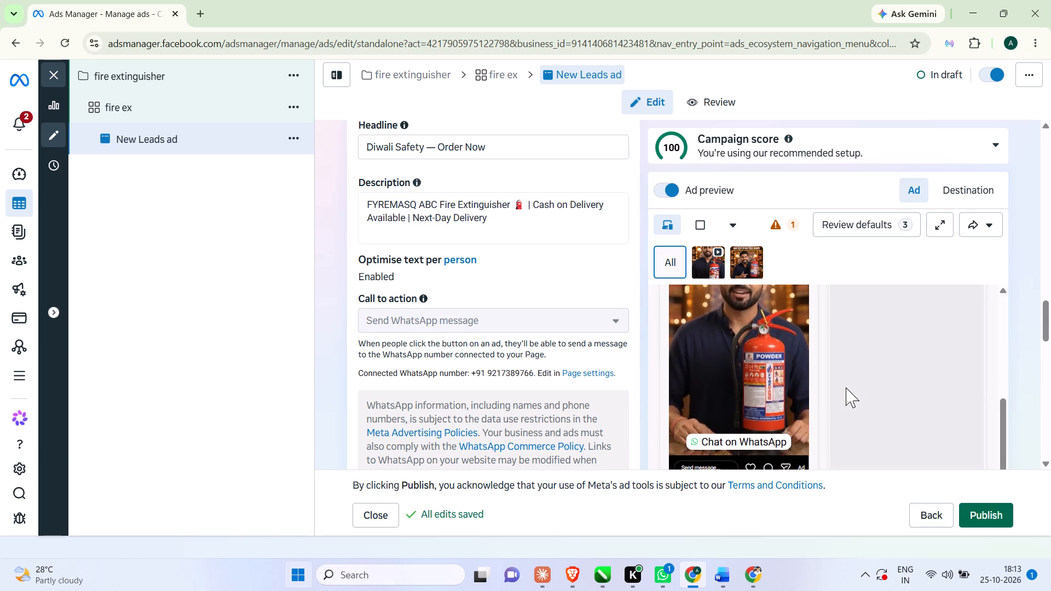
pyautogui.scroll(-3, 846, 387)
pyautogui.scroll(4, 846, 387)
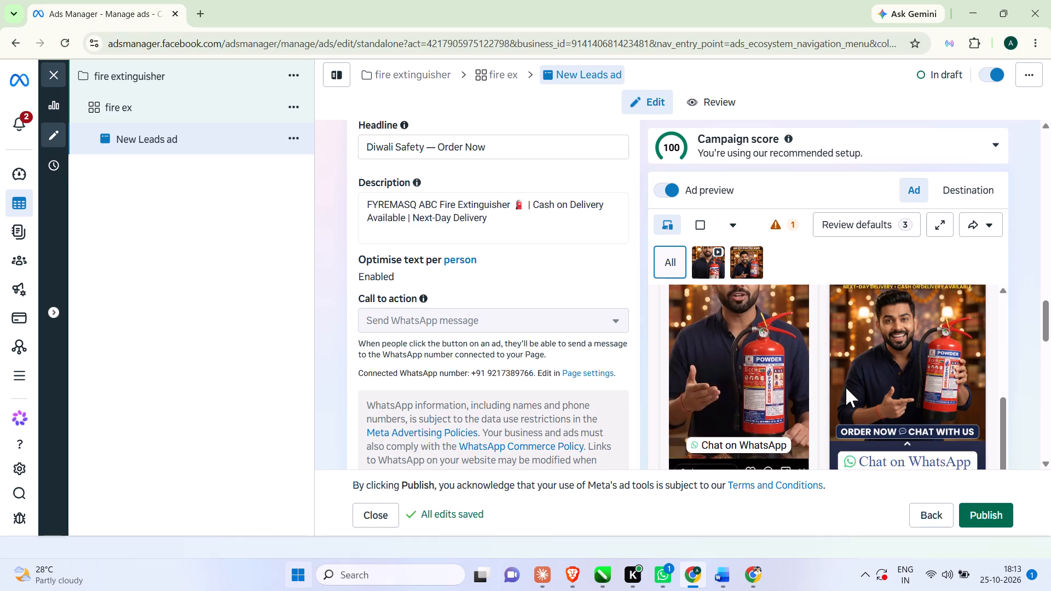
pyautogui.scroll(-9, 846, 387)
pyautogui.scroll(-3, 592, 362)
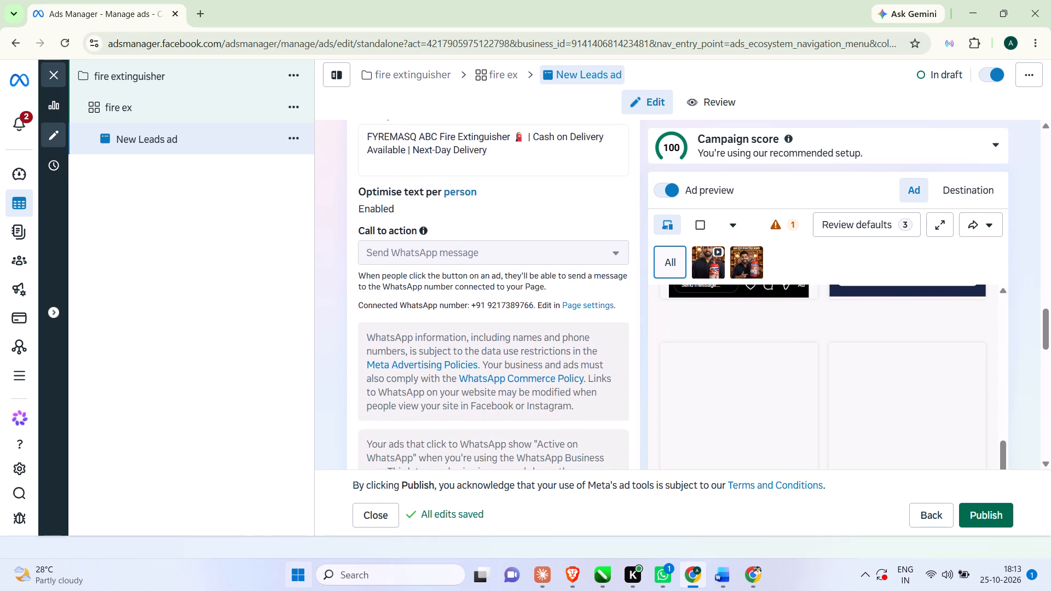
# Switch the ad's conversation to the saved template "Start conversations 10/04/2026" and open that template for editing.
pyautogui.scroll(-4, 564, 313)
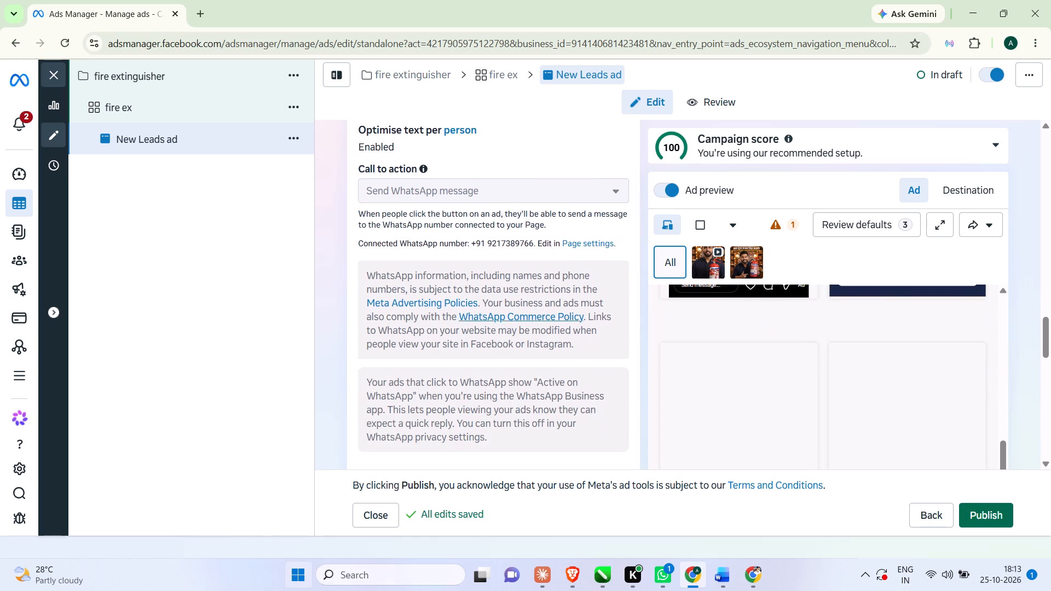
pyautogui.scroll(-14, 565, 314)
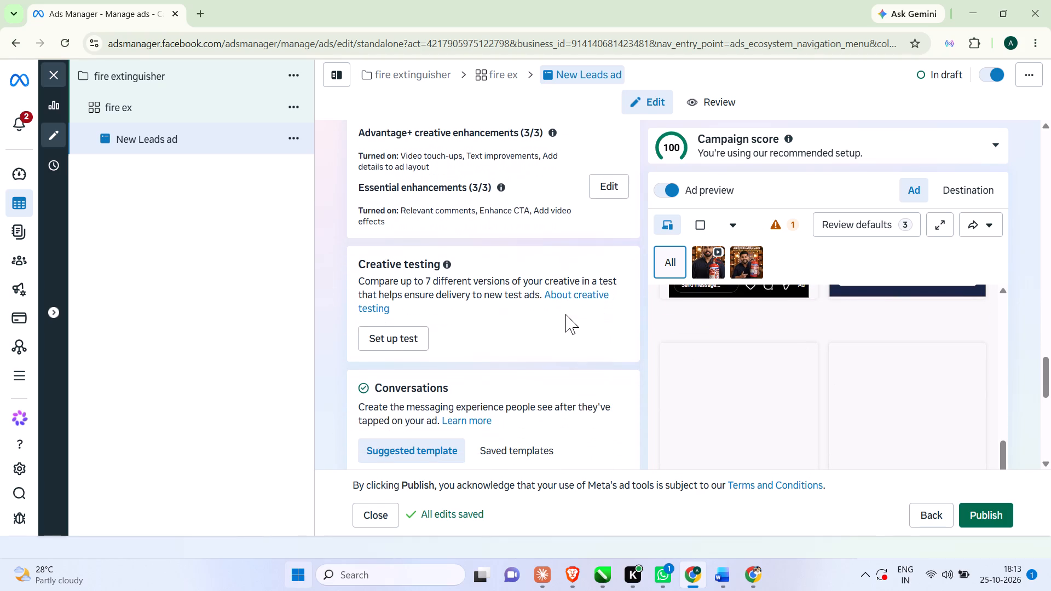
pyautogui.scroll(-9, 565, 314)
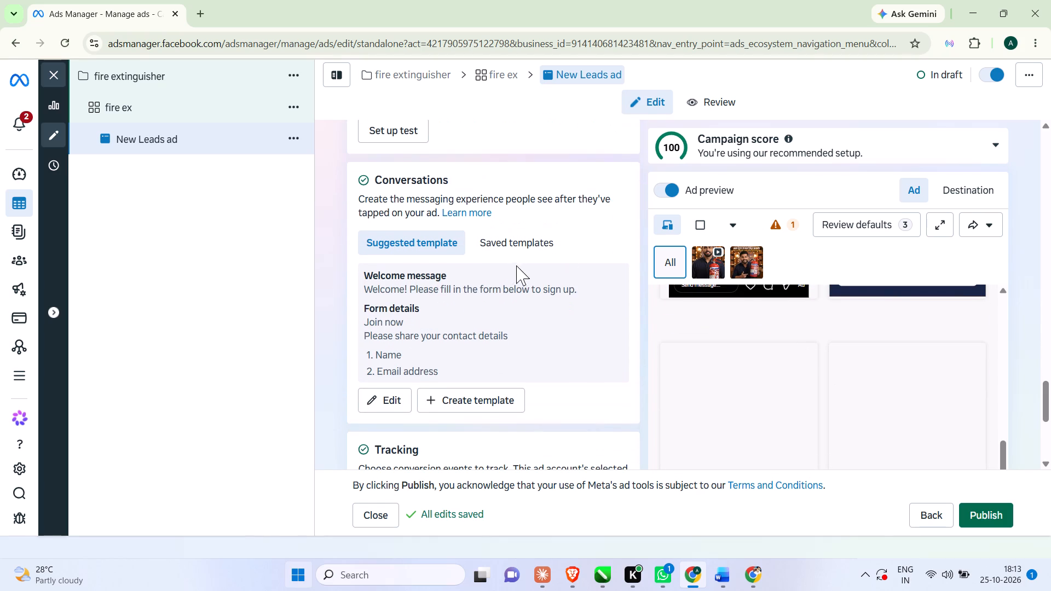
pyautogui.click(525, 241)
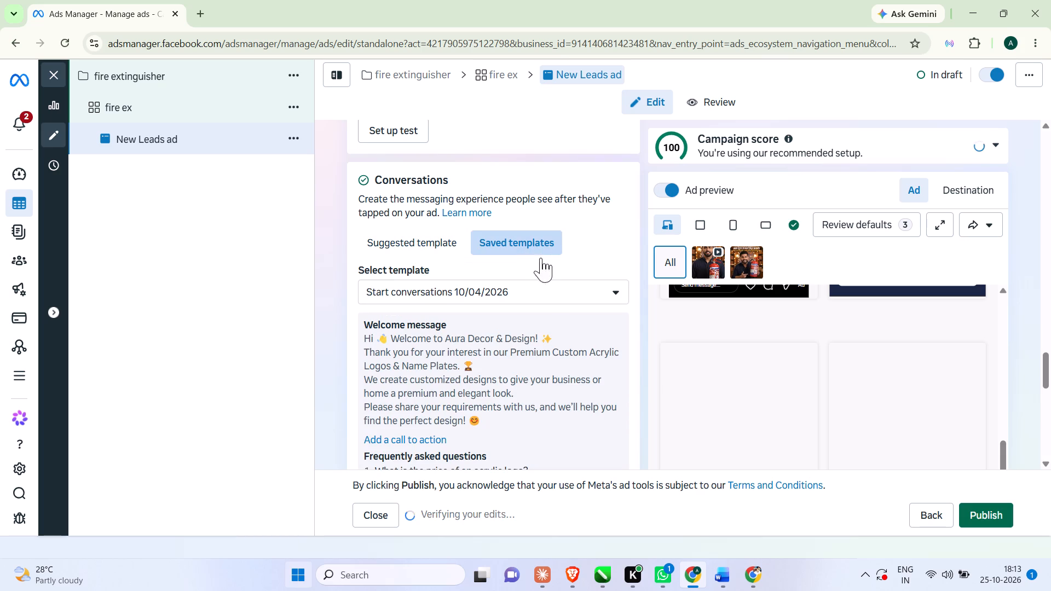
pyautogui.scroll(-7, 553, 286)
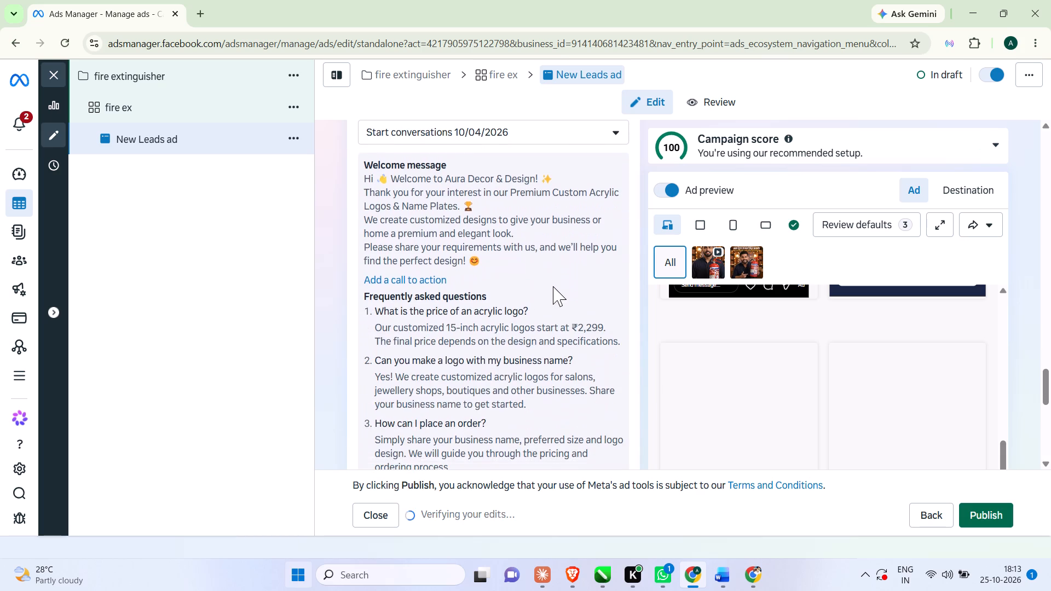
pyautogui.scroll(-9, 553, 286)
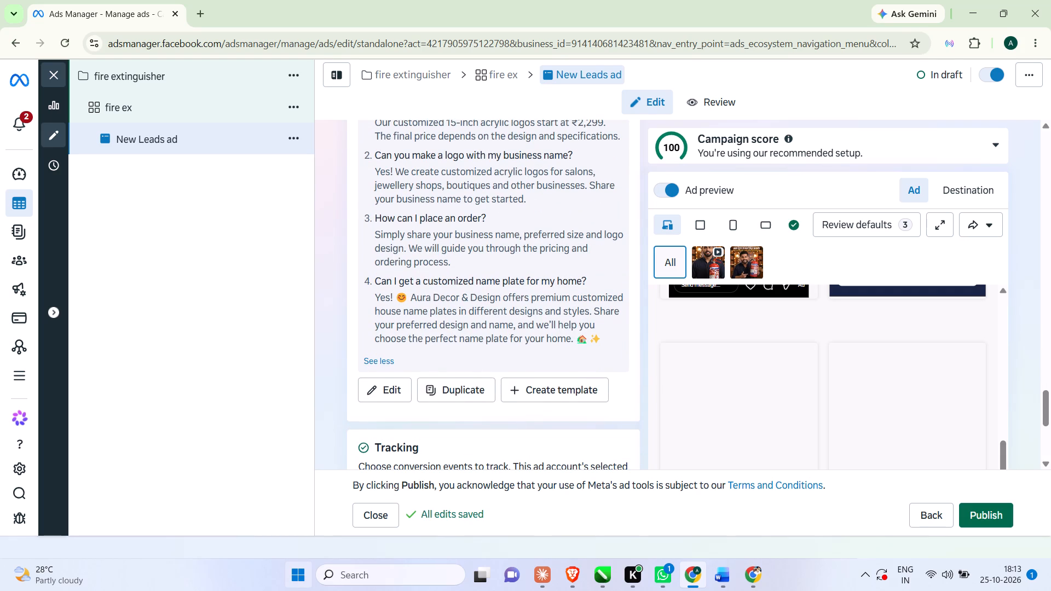
pyautogui.click(397, 386)
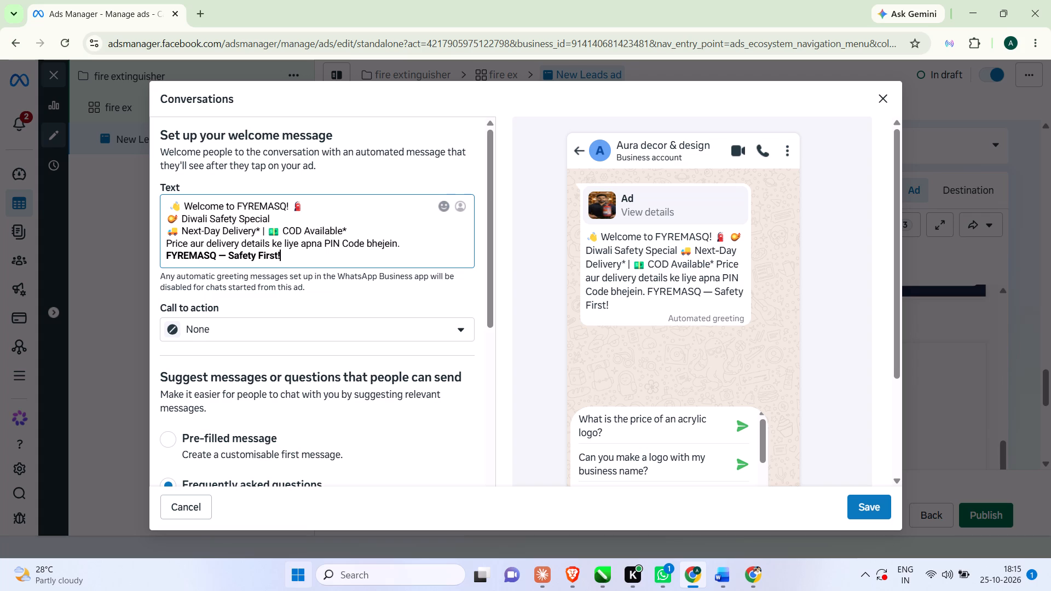
# Insert "(aura decor and design)" after "Welcome to FYREMASQ!" in the first line of the welcome message.
pyautogui.click(292, 208)
pyautogui.hotkey('shift', '(')
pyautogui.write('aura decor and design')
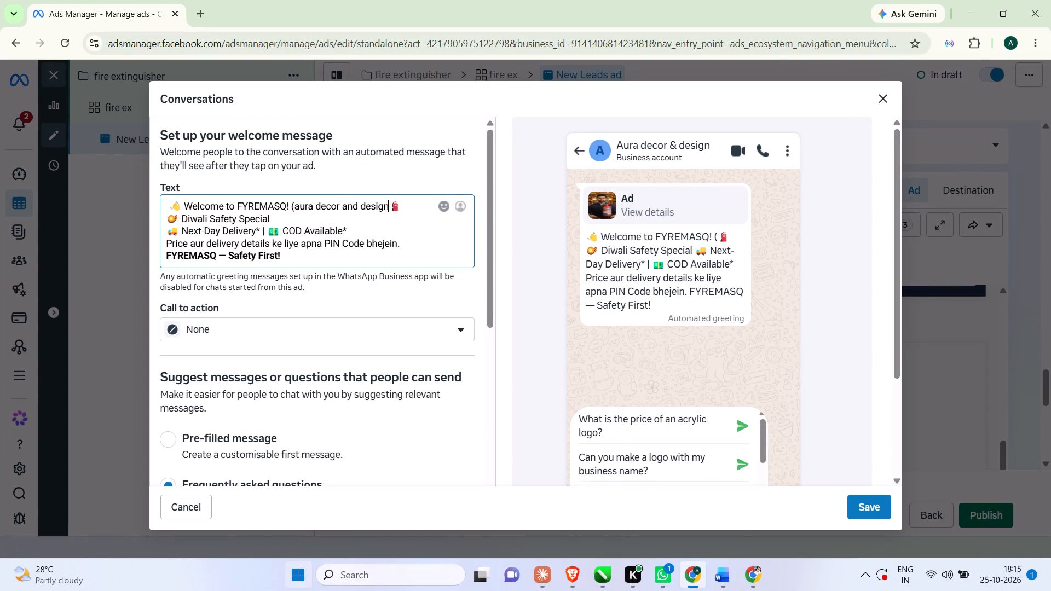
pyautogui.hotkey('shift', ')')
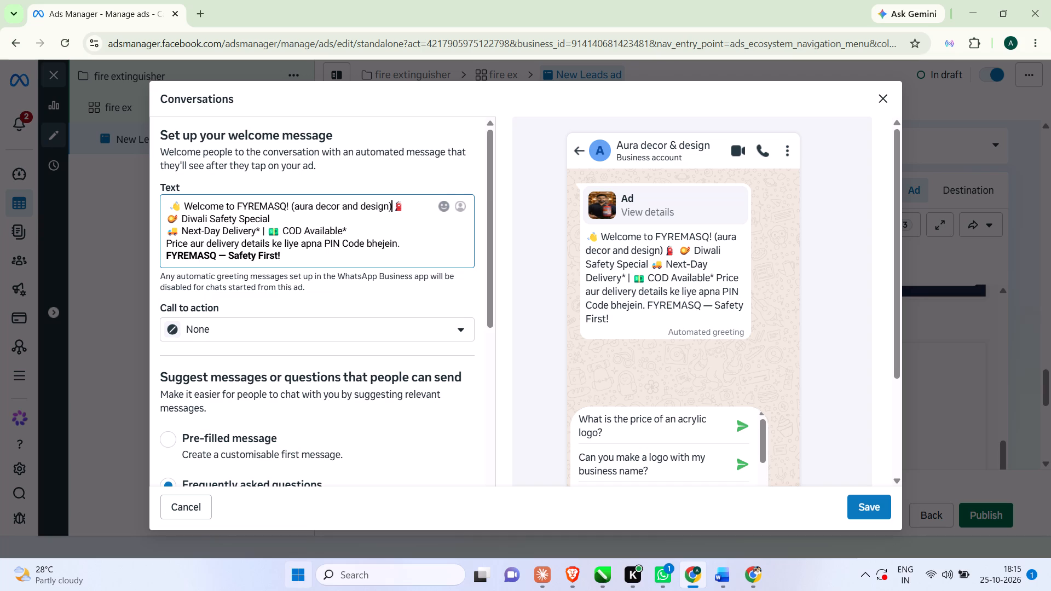
# Delete the line "Price aur delivery details ke liye apna PIN Code bhejein." from the welcome message, leaving no blank line.
pyautogui.click(399, 247)
pyautogui.press('Right')
pyautogui.press('BackSpace')
pyautogui.press('BackSpace')
pyautogui.press('BackSpace')
pyautogui.press('BackSpace')
pyautogui.press('BackSpace')
pyautogui.press('BackSpace')
pyautogui.press('BackSpace')
pyautogui.press('BackSpace')
pyautogui.press('BackSpace')
pyautogui.press('BackSpace')
pyautogui.press('BackSpace')
pyautogui.press('BackSpace')
pyautogui.press('BackSpace')
pyautogui.press('BackSpace')
pyautogui.press('BackSpace')
pyautogui.press('BackSpace')
pyautogui.press('BackSpace')
pyautogui.press('BackSpace')
pyautogui.press('BackSpace')
pyautogui.press('BackSpace')
pyautogui.press('BackSpace')
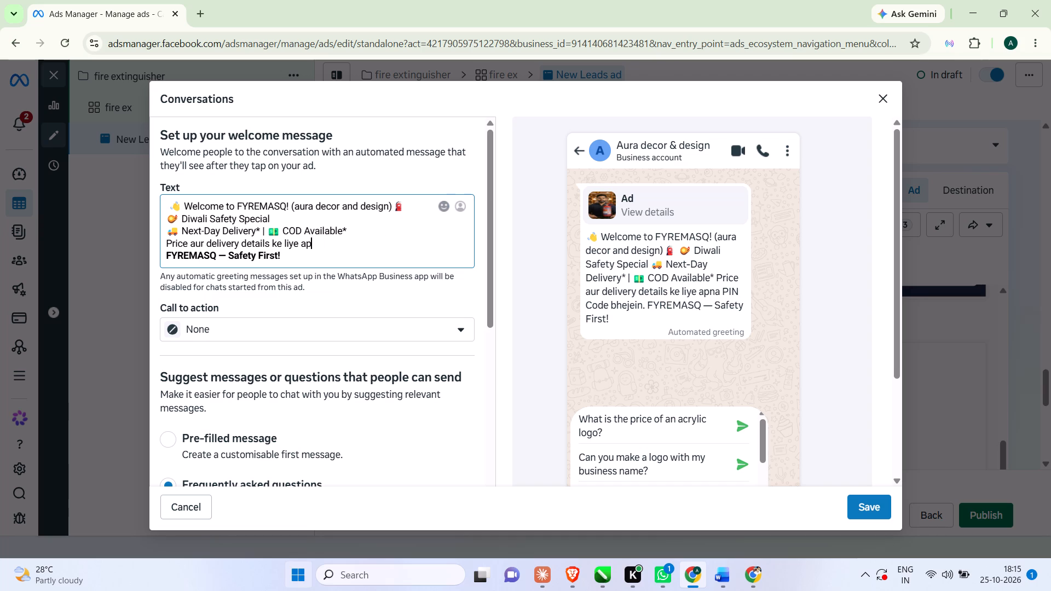
pyautogui.press('BackSpace')
pyautogui.press('BackSpace')
pyautogui.press('BackSpace')
pyautogui.press('BackSpace')
pyautogui.press('BackSpace')
pyautogui.press('BackSpace')
pyautogui.press('BackSpace')
pyautogui.press('BackSpace')
pyautogui.press('BackSpace')
pyautogui.press('BackSpace')
pyautogui.press('BackSpace')
pyautogui.press('BackSpace')
pyautogui.press('BackSpace')
pyautogui.press('BackSpace')
pyautogui.press('BackSpace')
pyautogui.press('BackSpace')
pyautogui.press('BackSpace')
pyautogui.press('BackSpace')
pyautogui.press('BackSpace')
pyautogui.press('BackSpace')
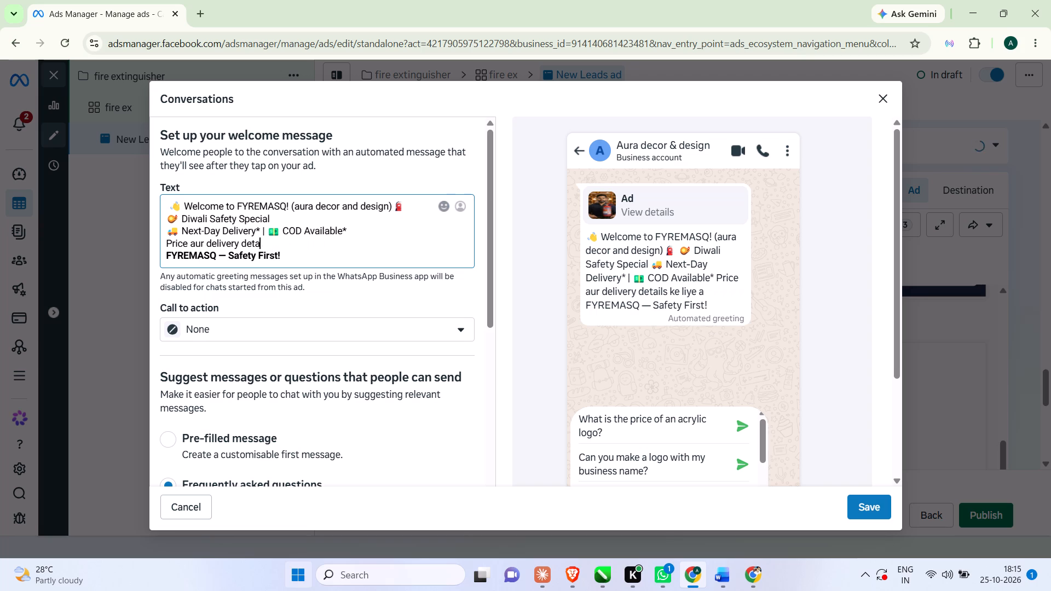
pyautogui.press('BackSpace')
pyautogui.press('BackSpace')
pyautogui.press('BackSpace')
pyautogui.press('BackSpace')
pyautogui.press('BackSpace')
pyautogui.press('BackSpace')
pyautogui.press('BackSpace')
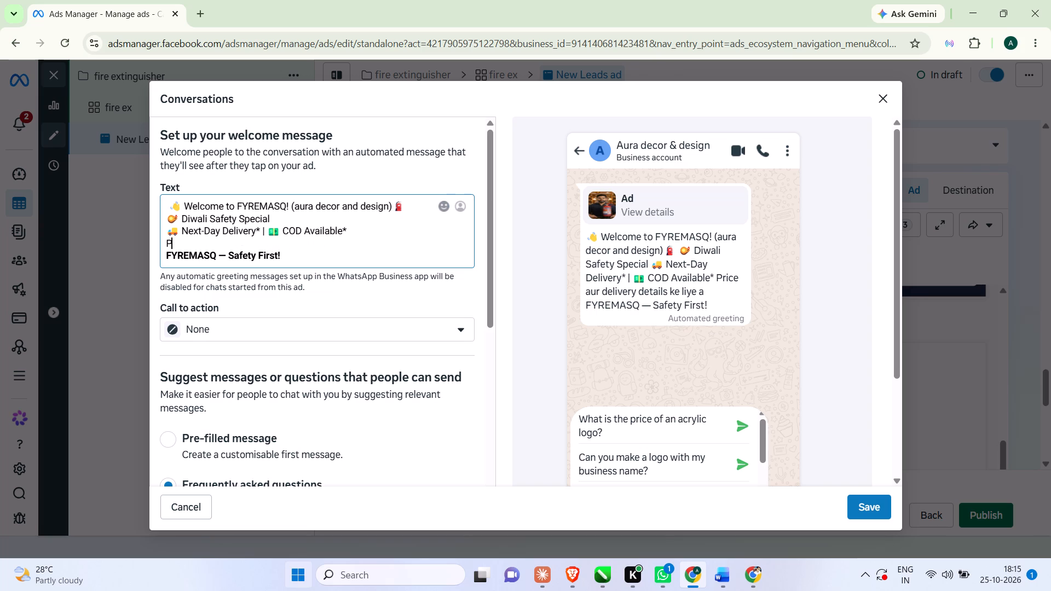
pyautogui.press('BackSpace')
pyautogui.press('Down')
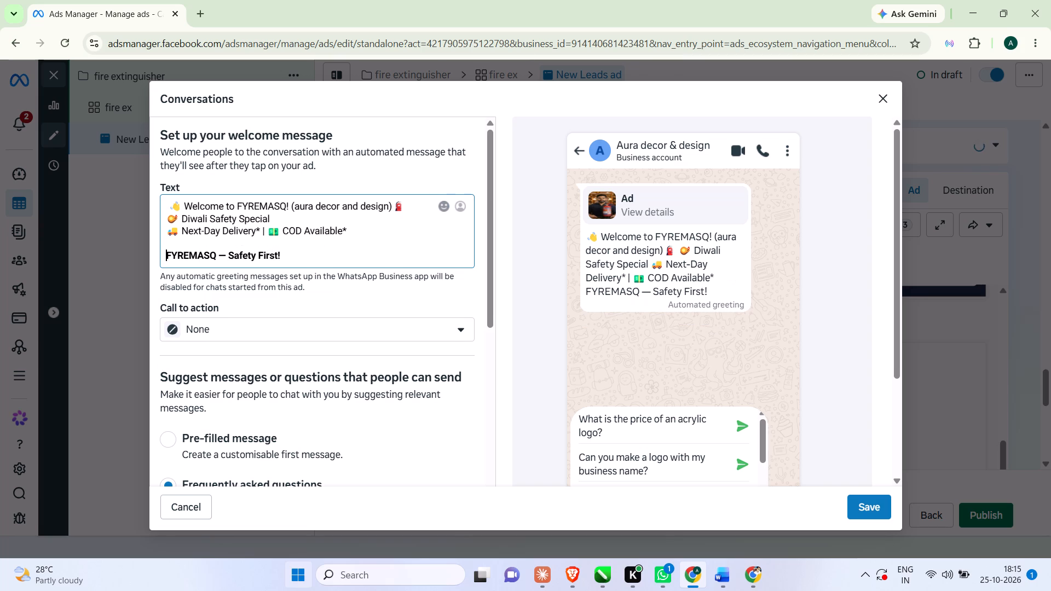
pyautogui.press('BackSpace')
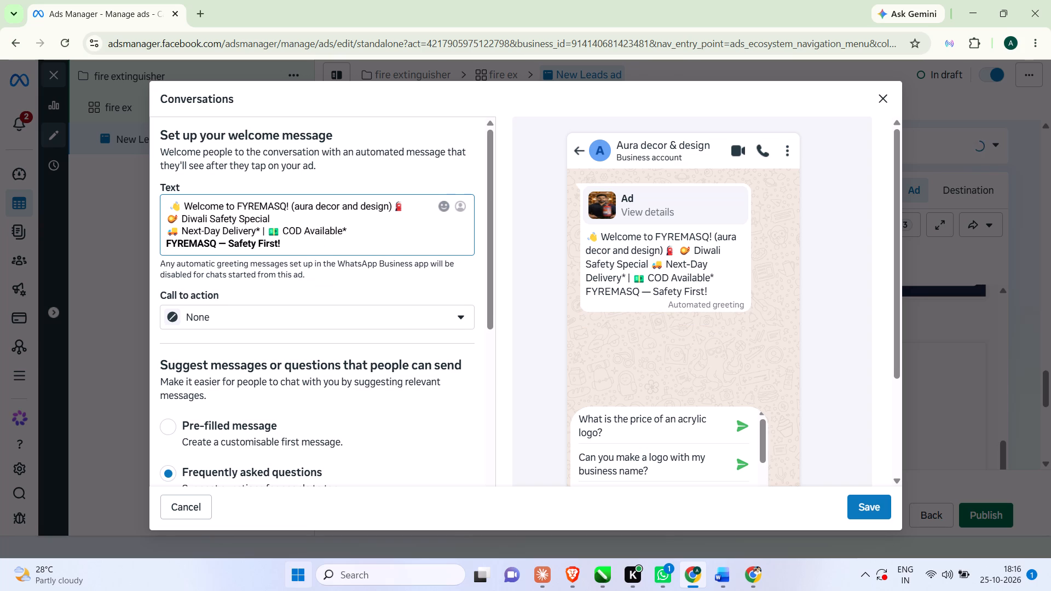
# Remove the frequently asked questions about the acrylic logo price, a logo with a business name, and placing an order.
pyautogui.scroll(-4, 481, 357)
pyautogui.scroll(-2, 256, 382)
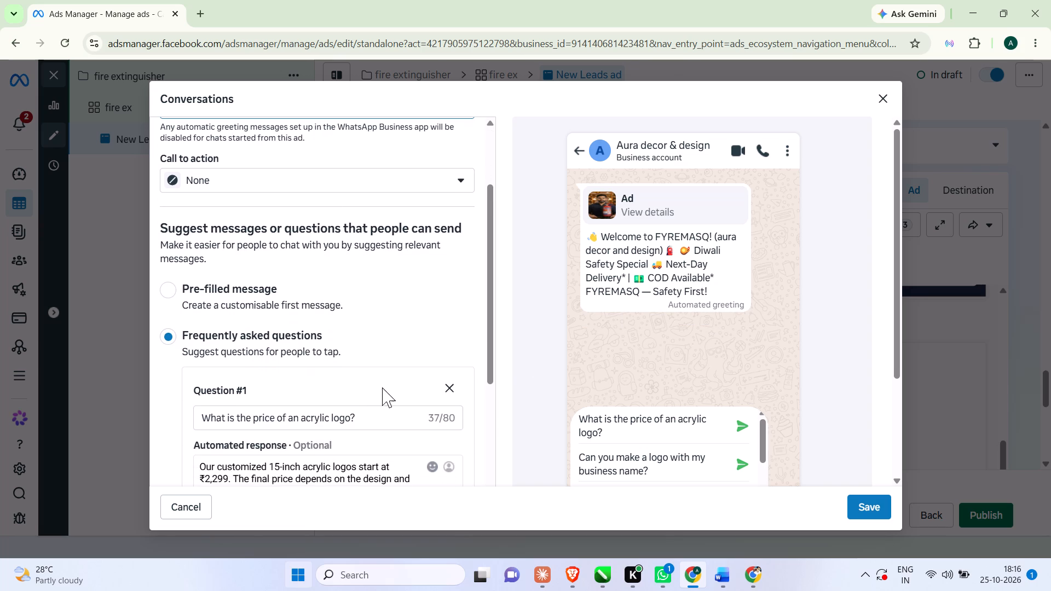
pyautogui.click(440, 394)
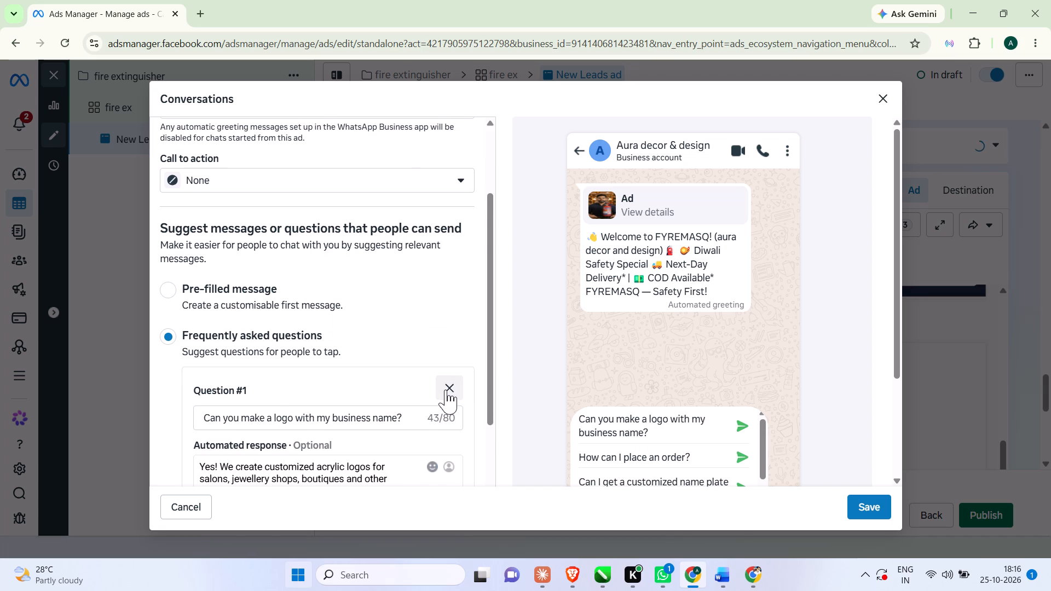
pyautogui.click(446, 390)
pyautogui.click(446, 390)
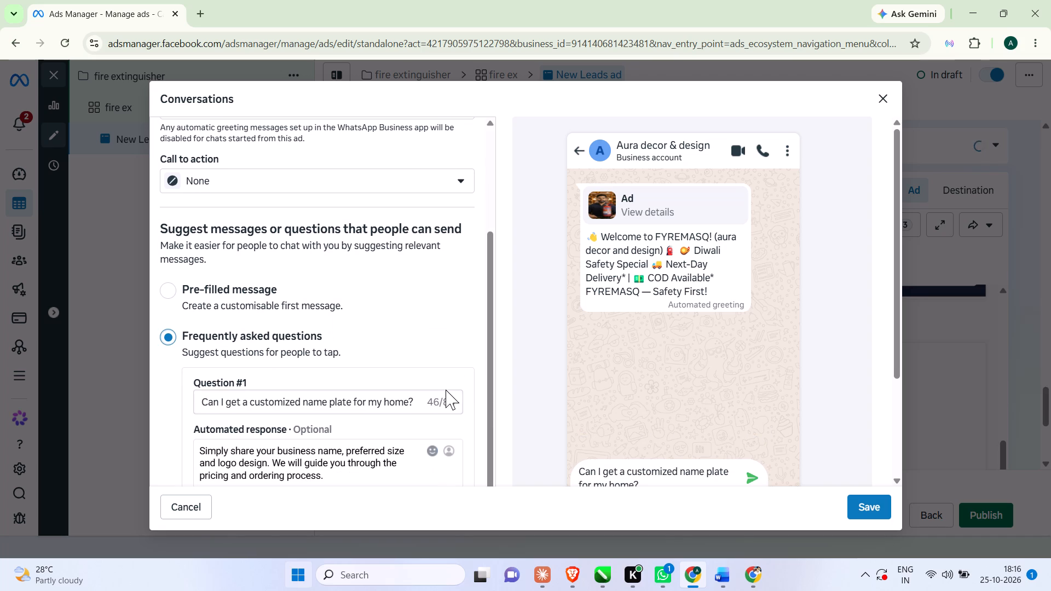
# Switch the suggested messages from frequently asked questions to a pre-filled message, keeping "Hello! Can I get more info on this?".
pyautogui.scroll(-4, 440, 386)
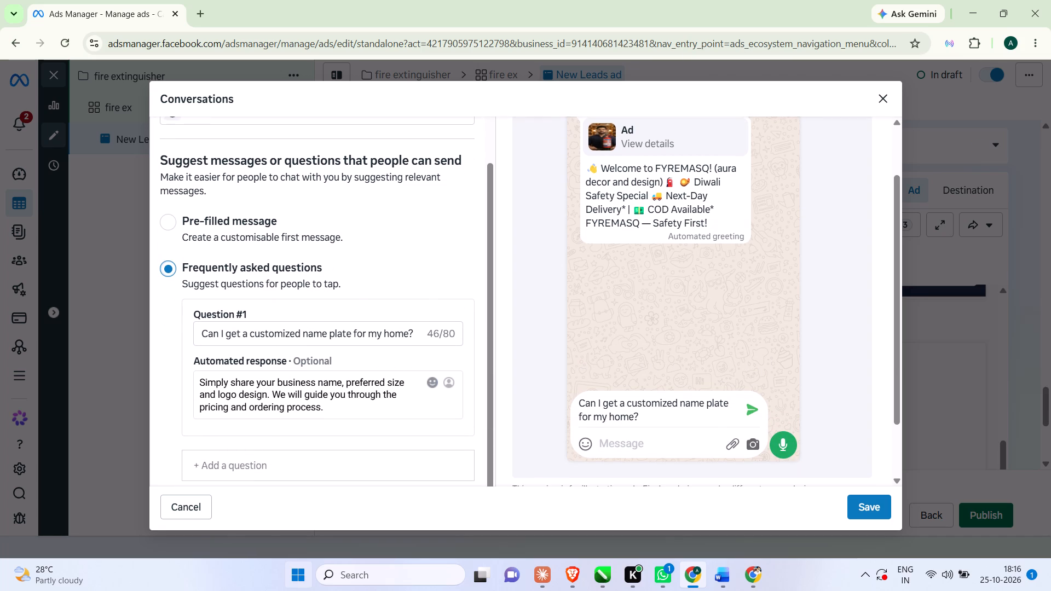
pyautogui.click(169, 219)
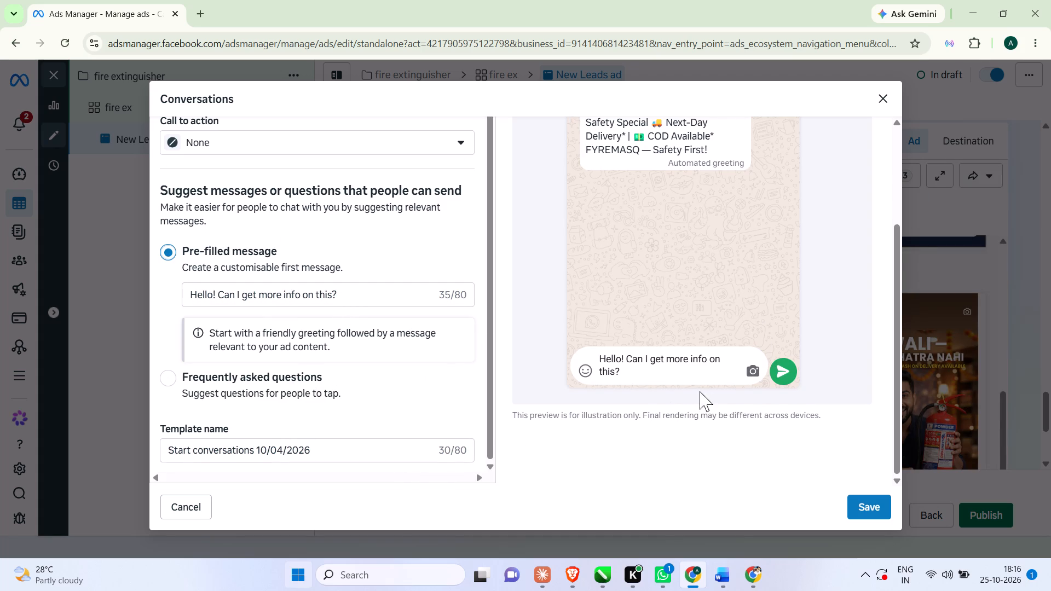
pyautogui.scroll(3, 824, 411)
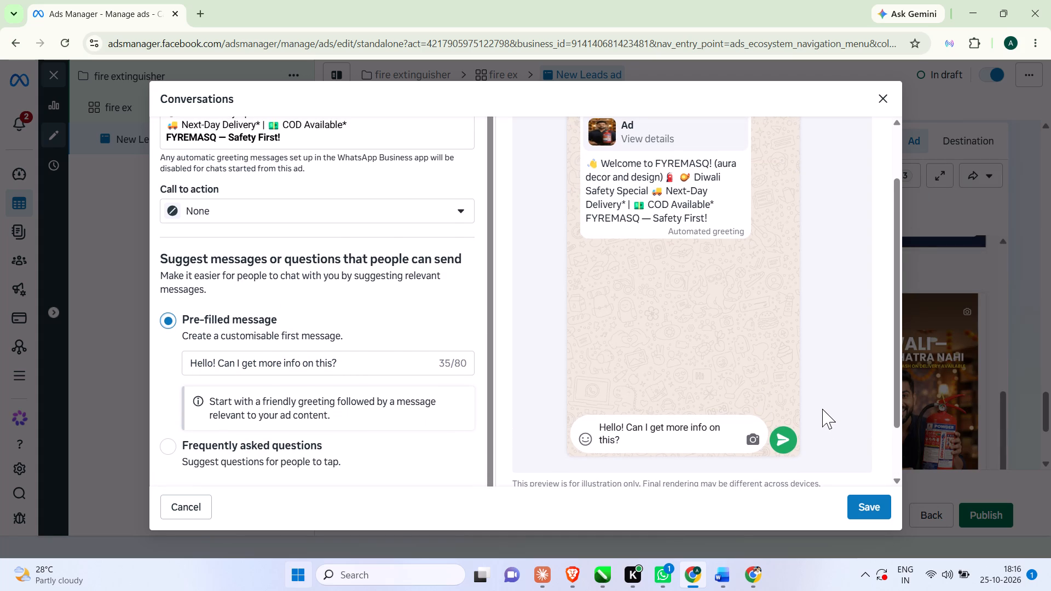
# Save the conversation template with the short FYREMASQ (aura decor and design) welcome message and pre-filled message "Hello! Can I get more info on this?".
pyautogui.click(877, 511)
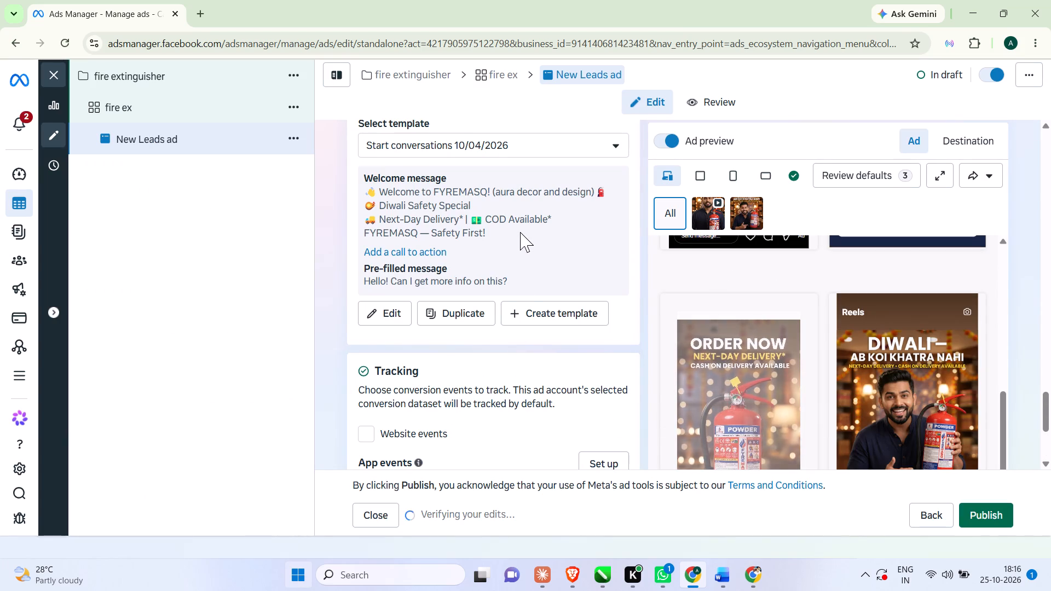
# Reopen the saved conversation template to check its welcome and pre-filled messages, and save it again.
pyautogui.scroll(2, 521, 236)
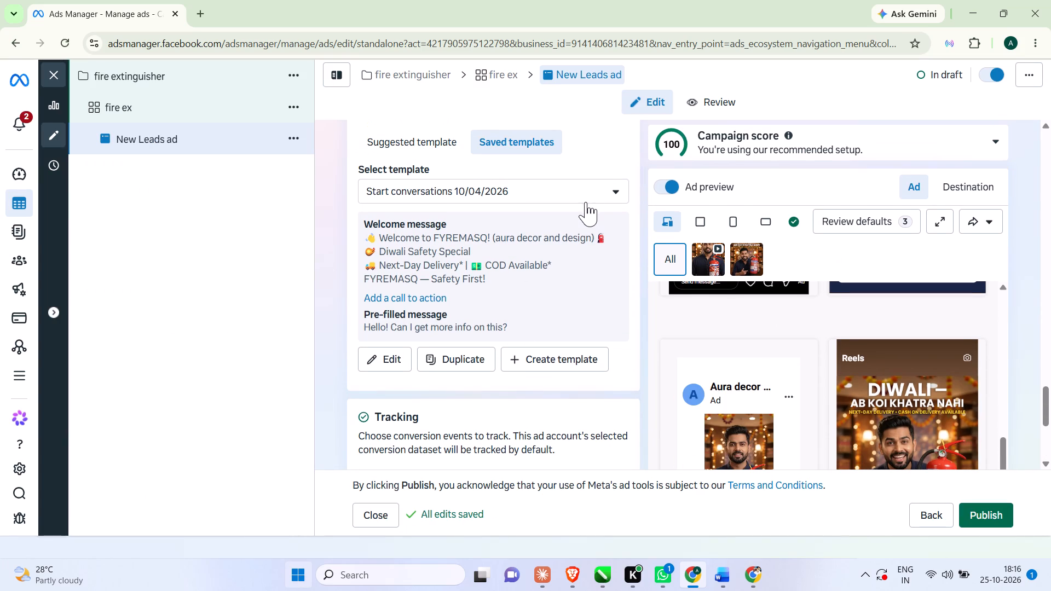
pyautogui.click(586, 200)
pyautogui.click(585, 200)
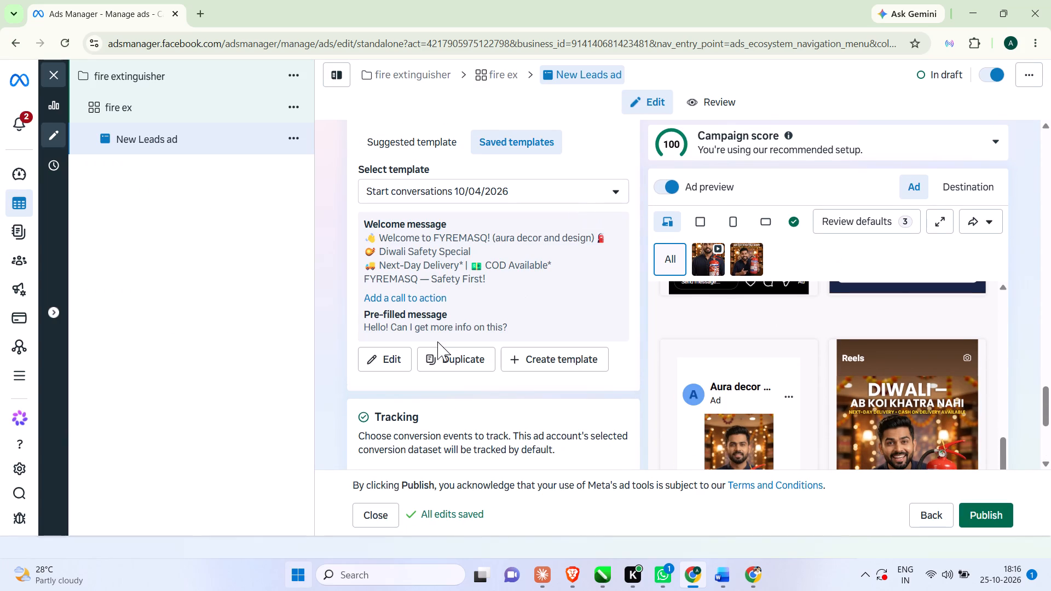
pyautogui.click(403, 355)
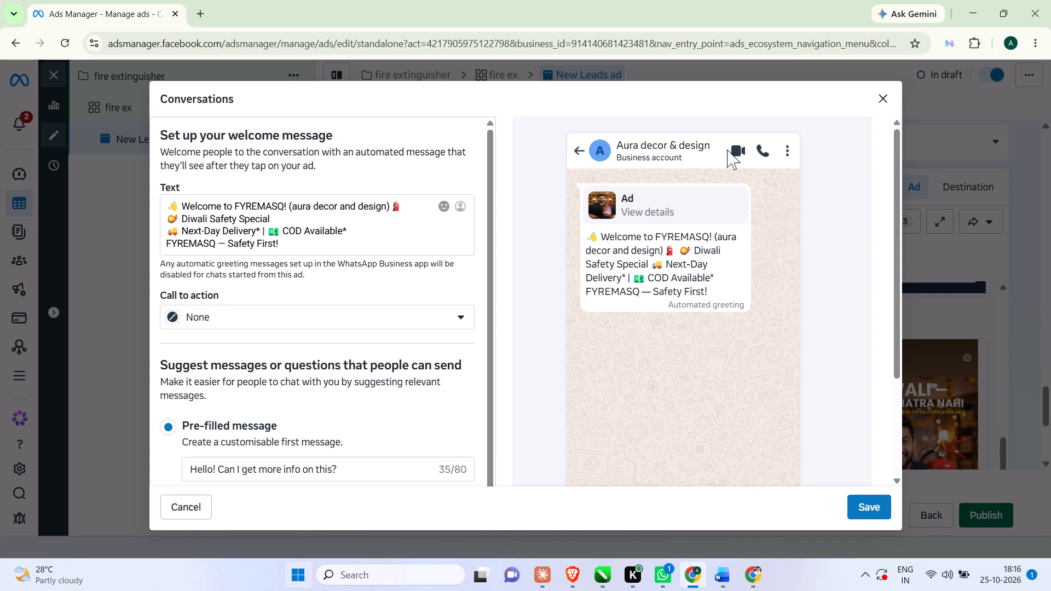
pyautogui.click(881, 496)
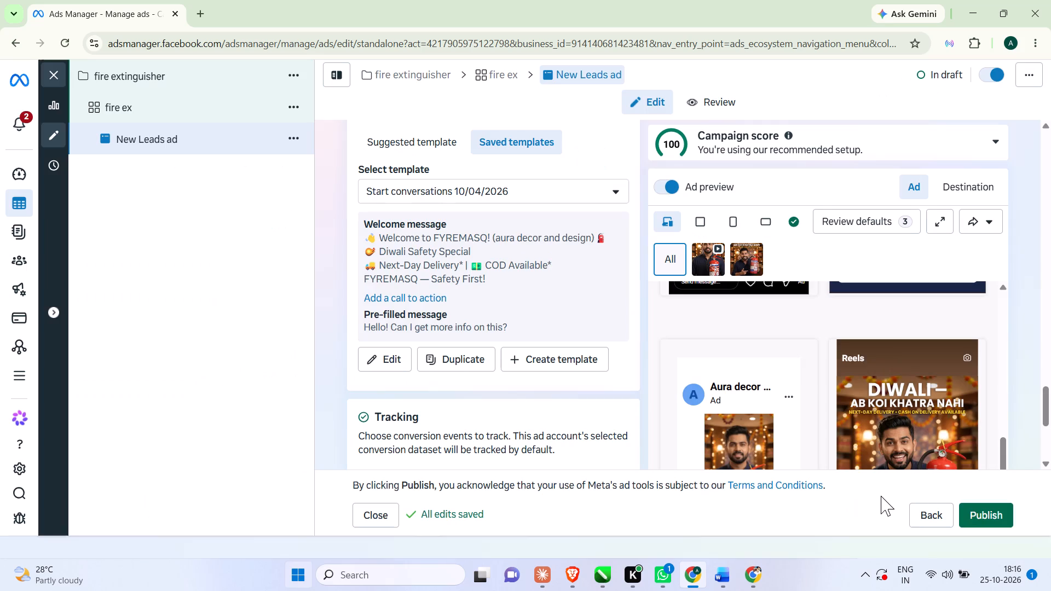
# Review the ad's tracking, conversation template, description, headline, primary text and ad setup before publishing.
pyautogui.scroll(-4, 800, 369)
pyautogui.scroll(-1, 526, 340)
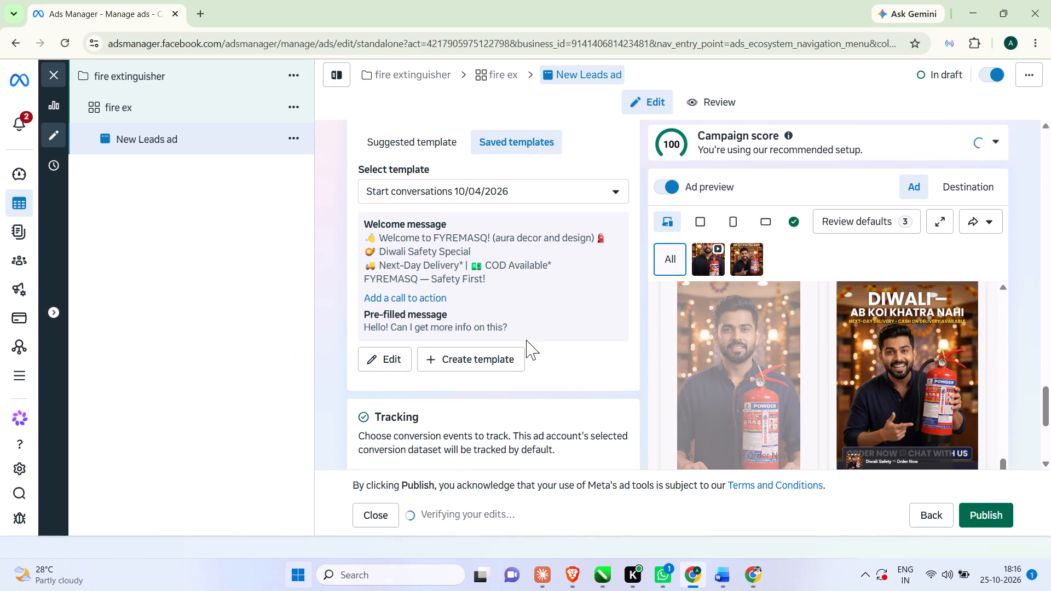
pyautogui.scroll(-18, 526, 340)
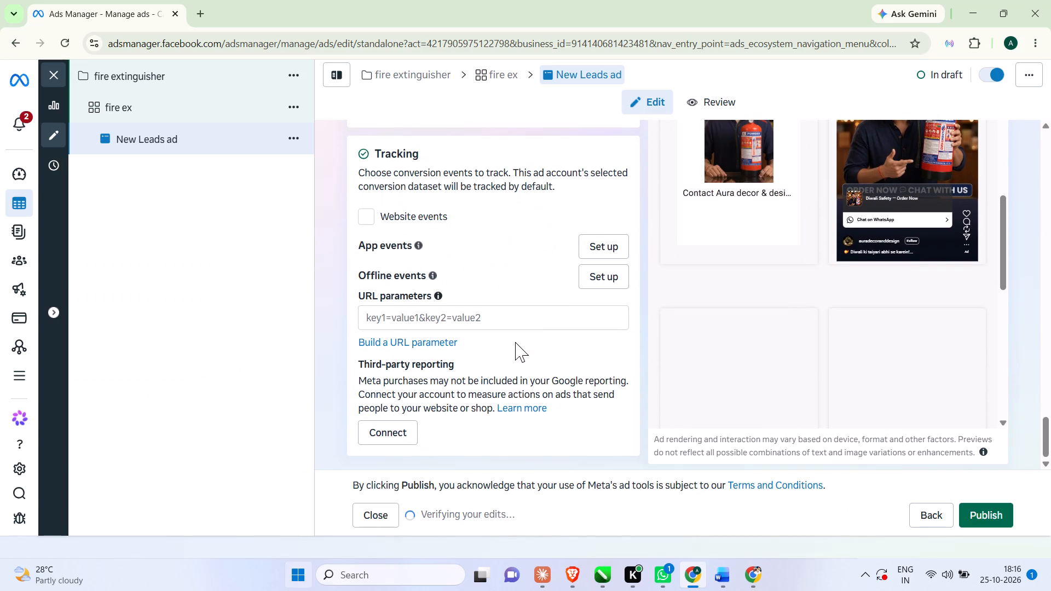
pyautogui.scroll(-3, 515, 342)
pyautogui.scroll(15, 515, 342)
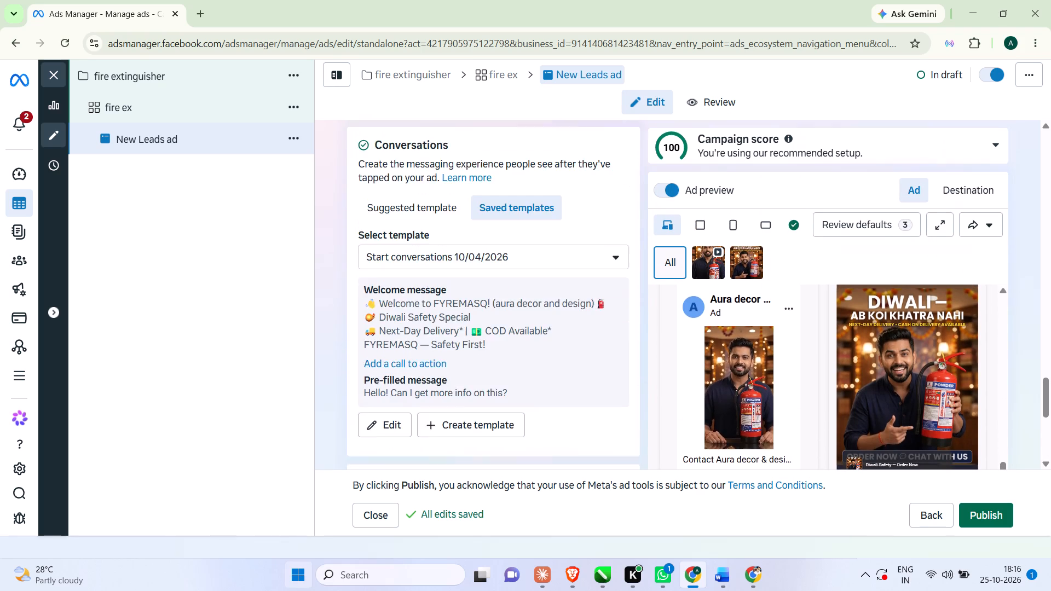
pyautogui.scroll(17, 515, 342)
pyautogui.scroll(16, 515, 342)
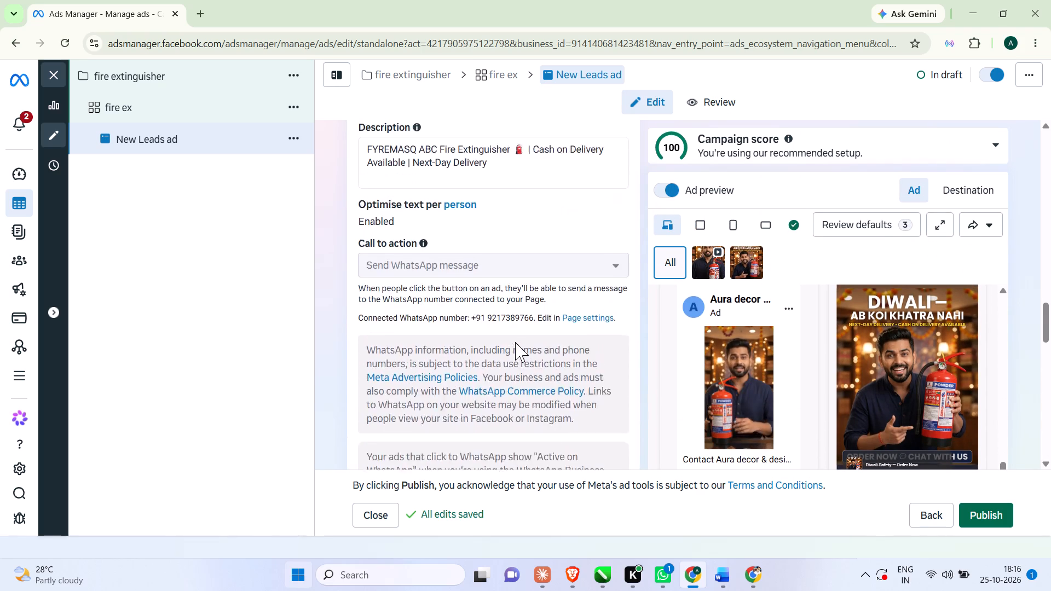
pyautogui.scroll(10, 515, 342)
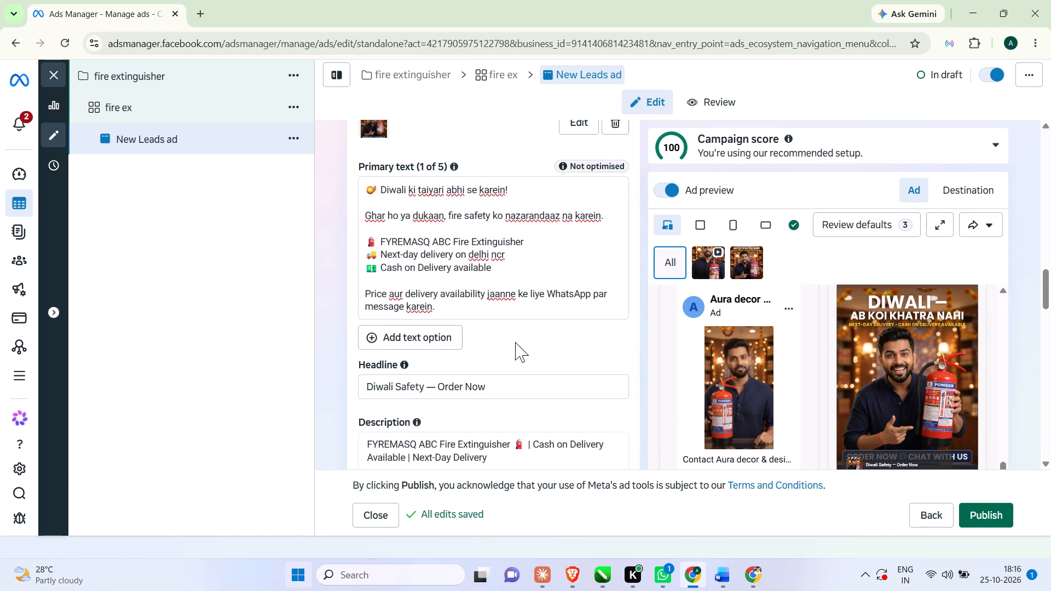
pyautogui.scroll(4, 515, 342)
pyautogui.scroll(20, 515, 342)
pyautogui.scroll(6, 515, 342)
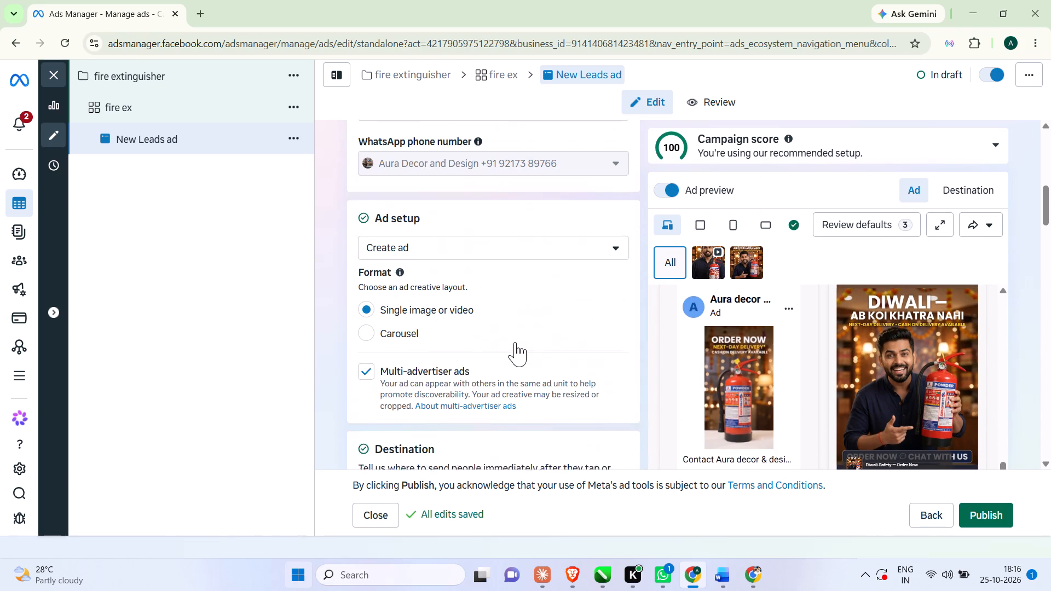
pyautogui.scroll(3, 515, 342)
# Publish the fire extinguisher leads ad.
pyautogui.click(995, 509)
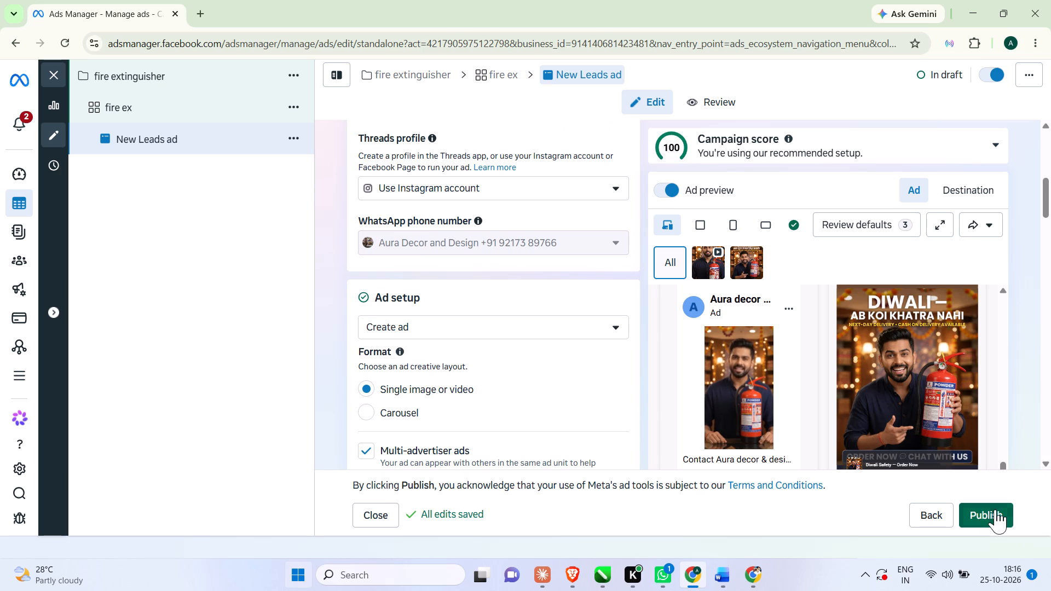
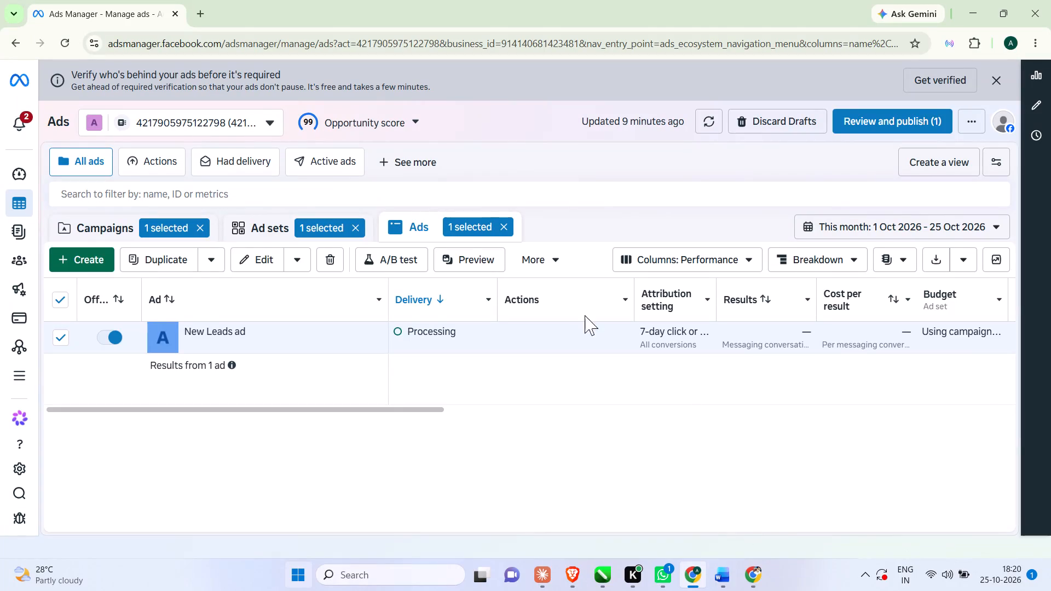
# Reload the ads table and examine the New Leads ad's delivery, results, bid strategy and budget columns.
pyautogui.click(65, 36)
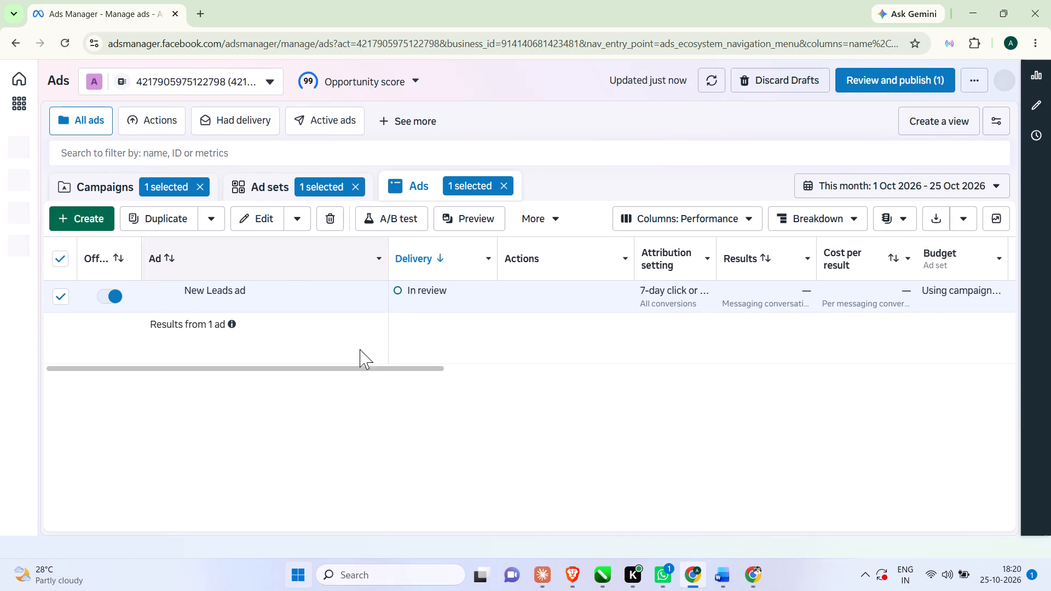
pyautogui.moveTo(374, 368); pyautogui.dragTo(607, 335)
pyautogui.click(607, 335)
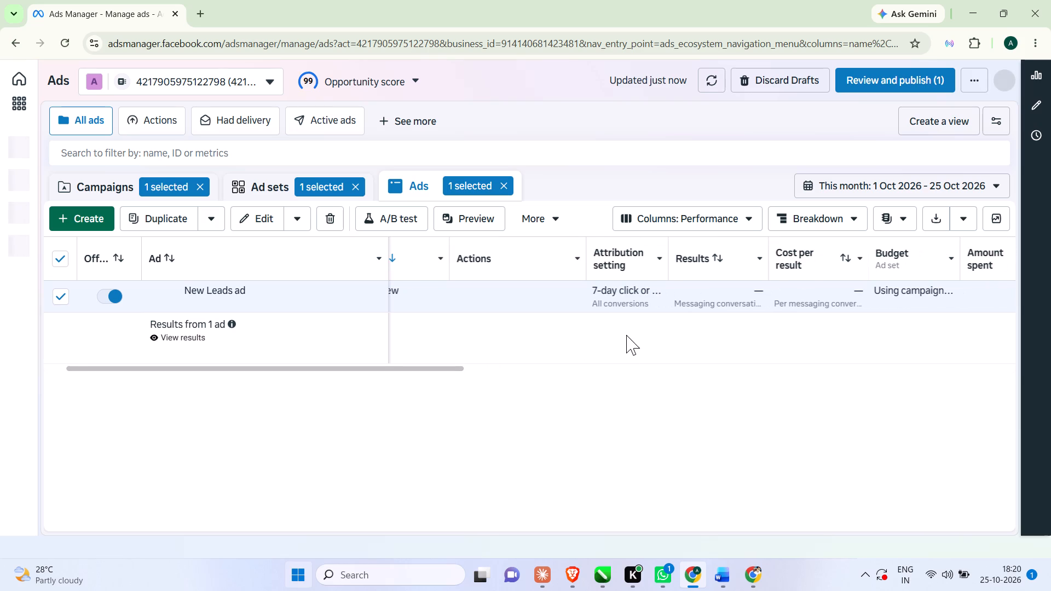
pyautogui.click(589, 374)
pyautogui.moveTo(459, 368); pyautogui.dragTo(649, 349)
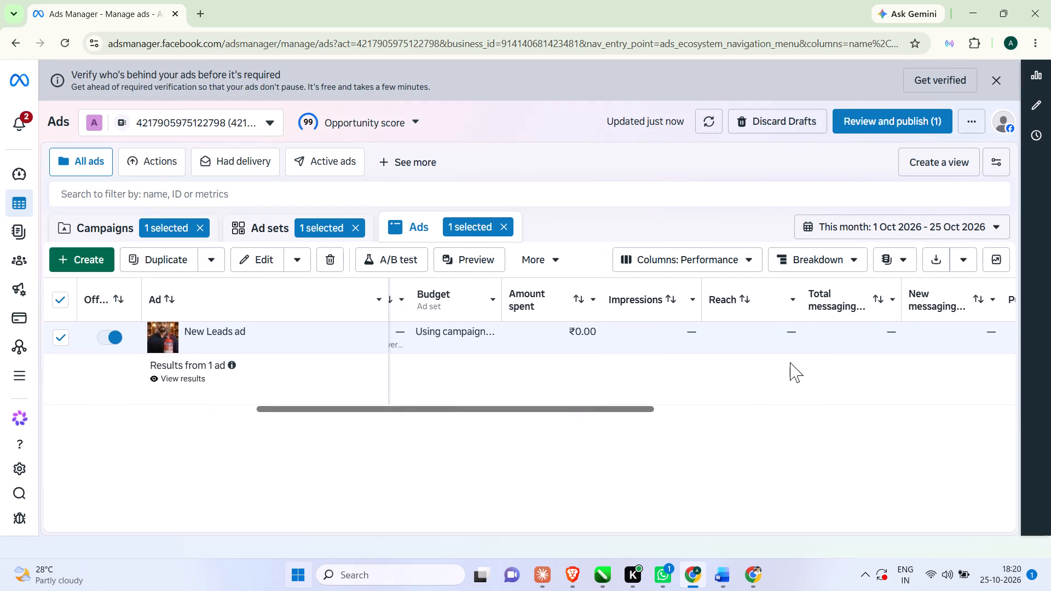
pyautogui.moveTo(586, 408); pyautogui.dragTo(682, 391)
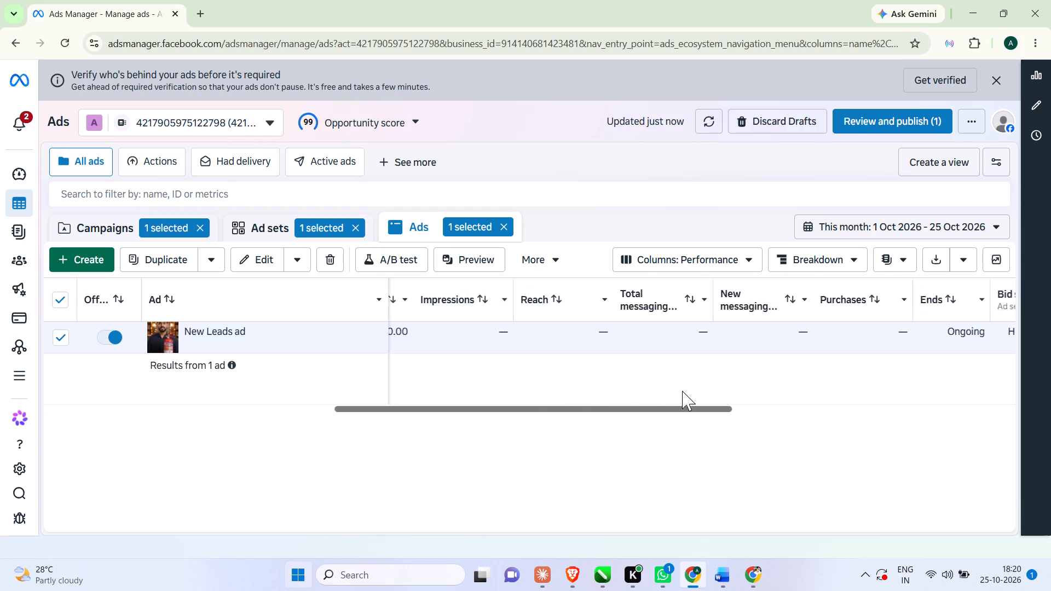
pyautogui.moveTo(682, 391); pyautogui.dragTo(922, 408)
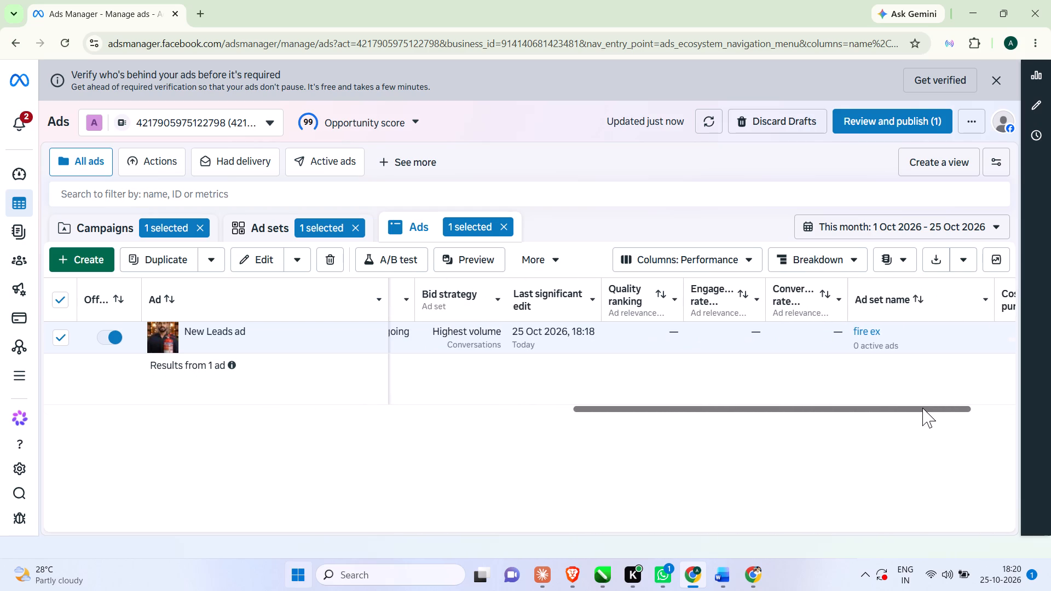
pyautogui.moveTo(922, 408); pyautogui.dragTo(906, 414)
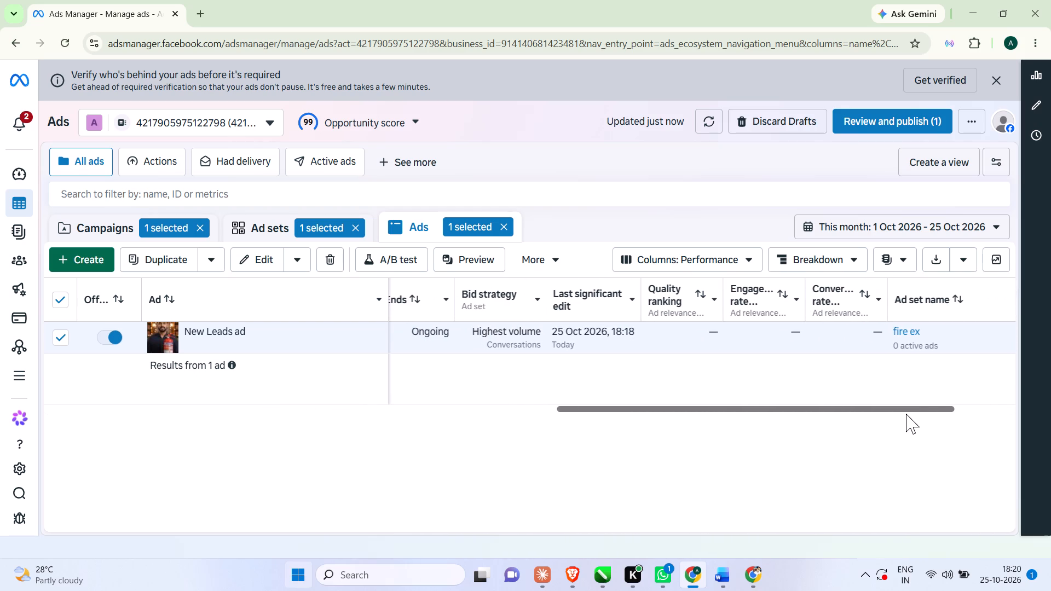
pyautogui.moveTo(906, 414); pyautogui.dragTo(757, 459)
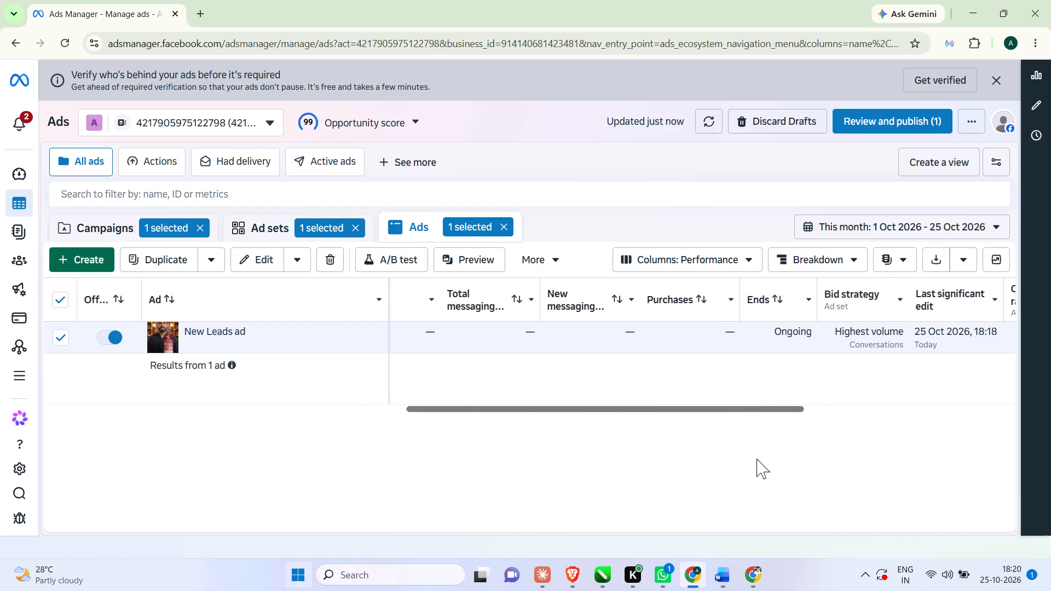
pyautogui.moveTo(757, 459); pyautogui.dragTo(525, 480)
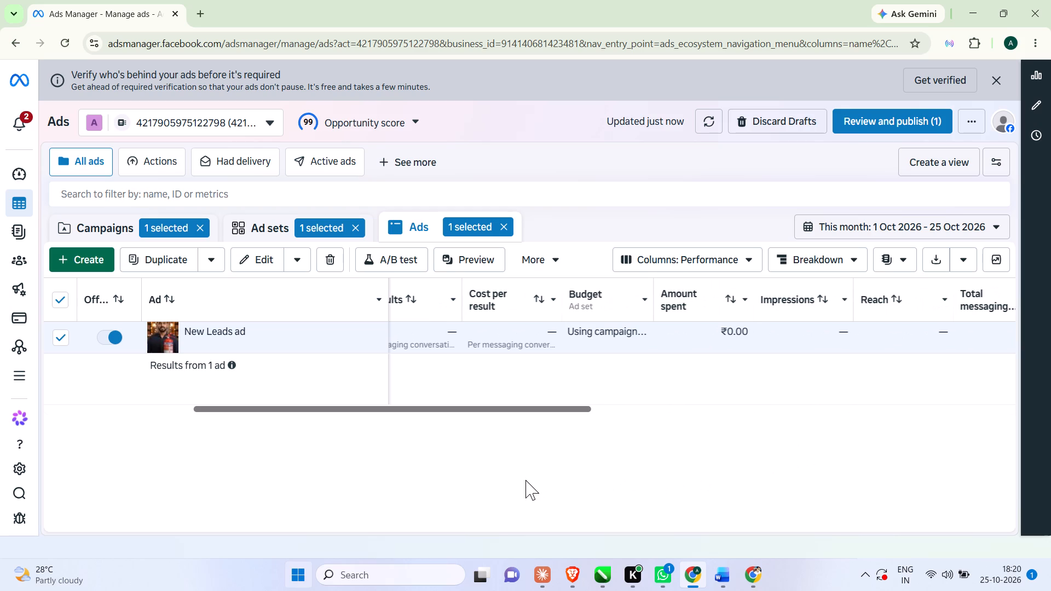
pyautogui.moveTo(525, 480); pyautogui.dragTo(525, 480)
pyautogui.click(602, 298)
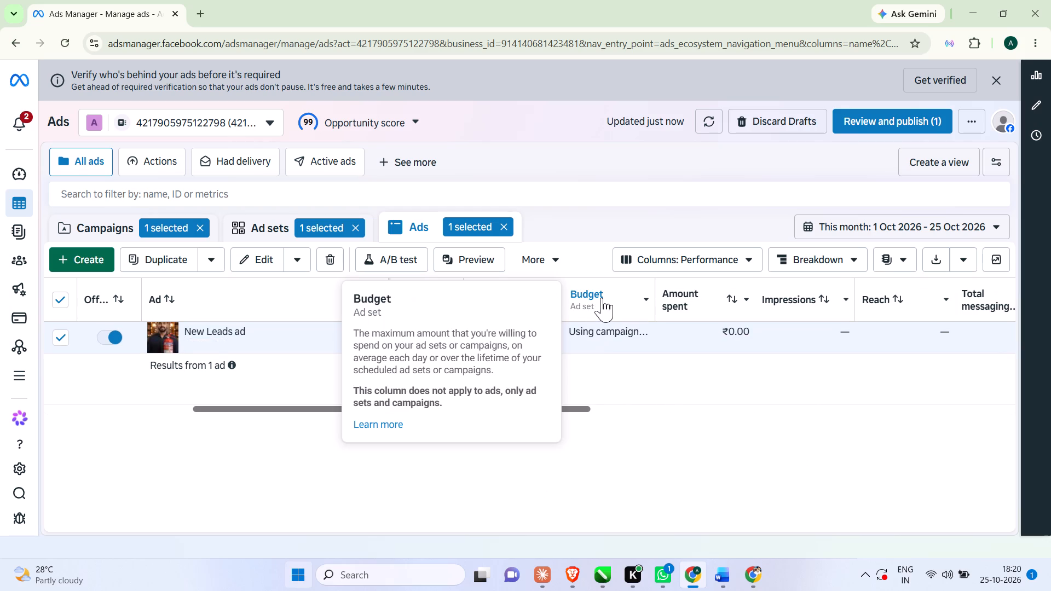
pyautogui.tripleClick(598, 334)
pyautogui.click(598, 334)
pyautogui.click(613, 344)
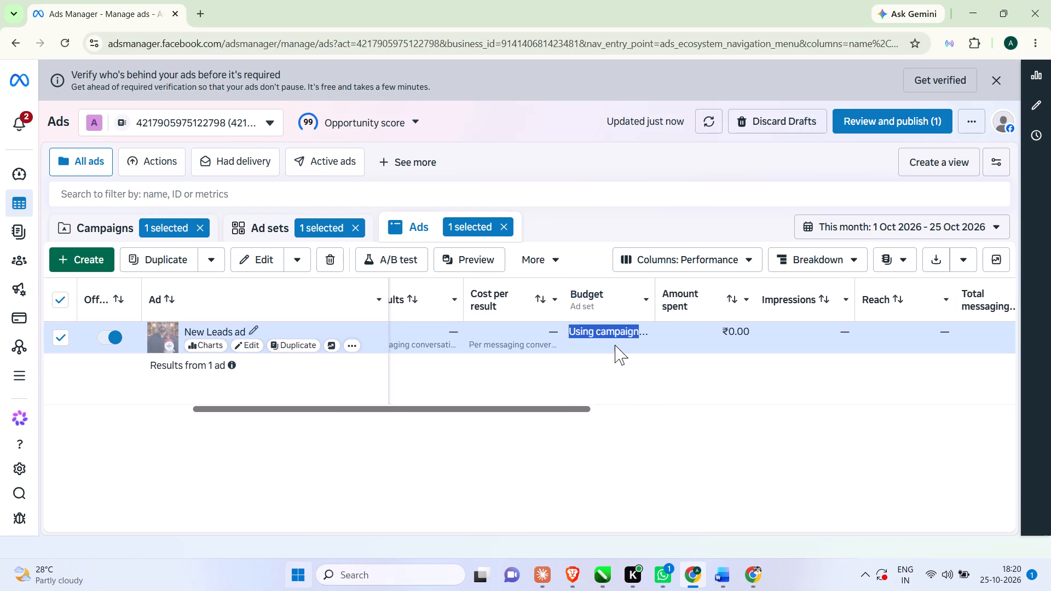
# Set the fire extinguisher campaign's daily budget to ₹100 at campaign level and publish the change.
pyautogui.click(117, 231)
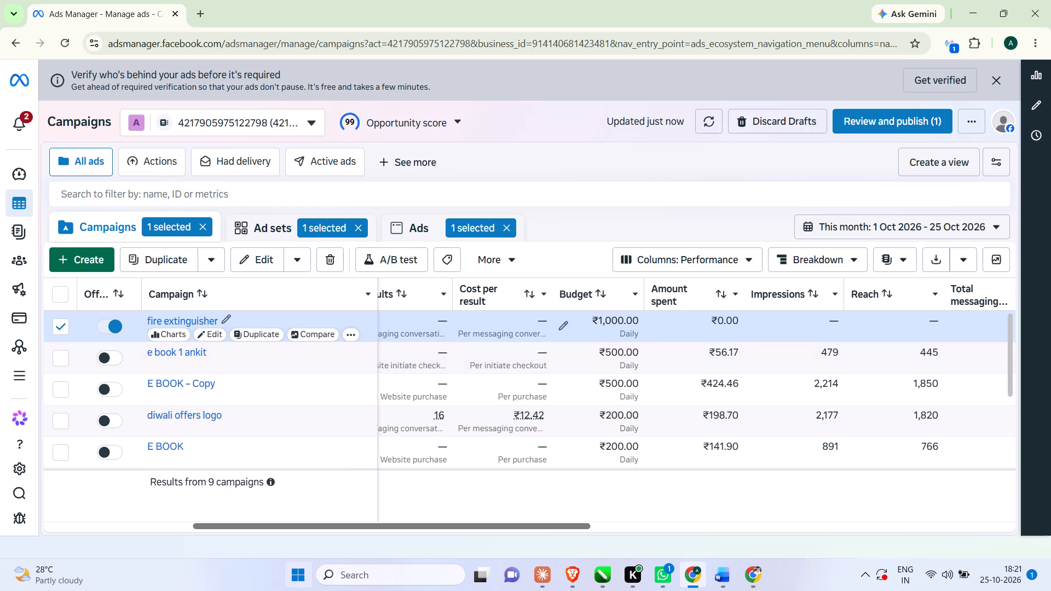
pyautogui.click(559, 331)
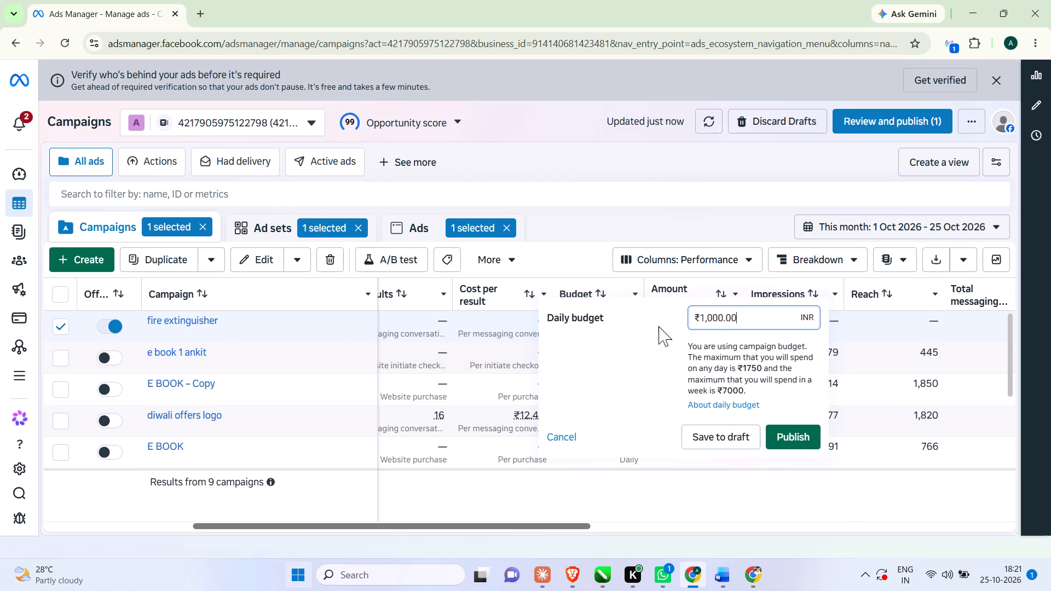
pyautogui.press('BackSpace')
pyautogui.press('BackSpace')
pyautogui.press('BackSpace')
pyautogui.press('BackSpace')
pyautogui.click(798, 442)
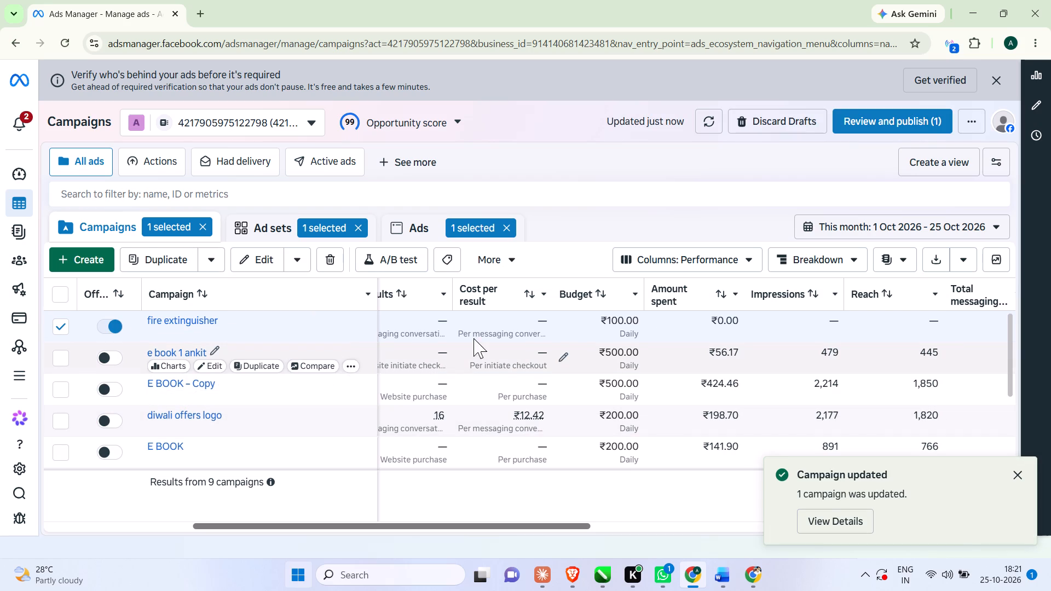
pyautogui.click(1015, 467)
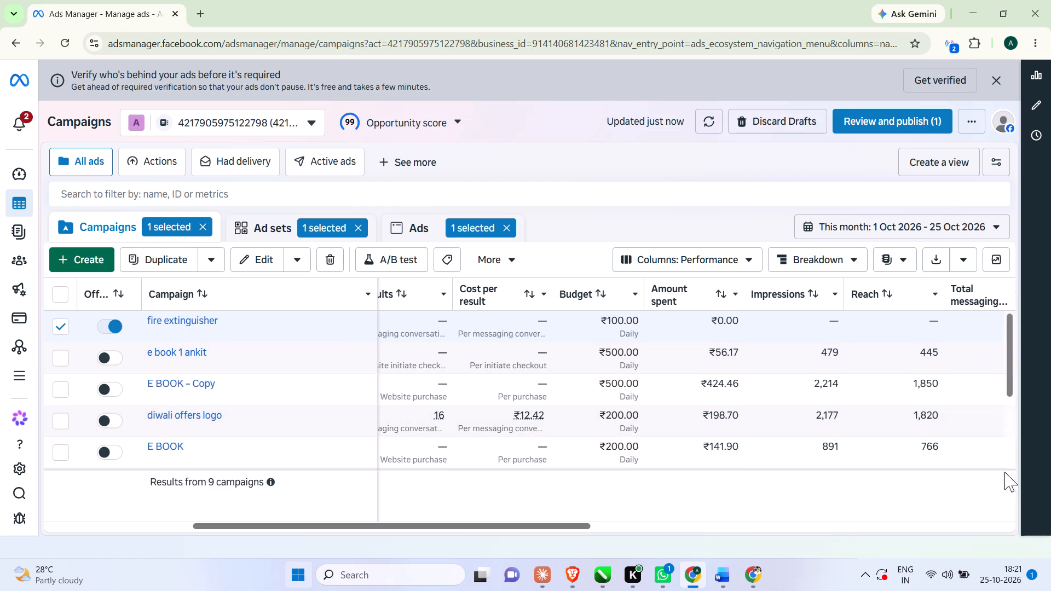
# Check the fire extinguisher campaign's delivery status in the campaigns table.
pyautogui.moveTo(562, 526); pyautogui.dragTo(0, 528)
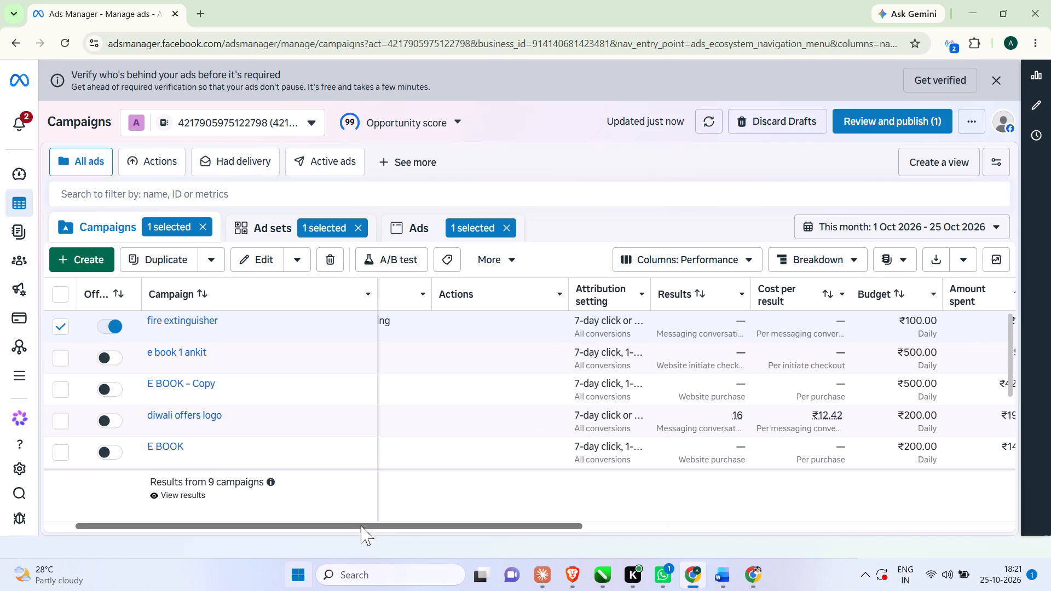
pyautogui.moveTo(361, 525); pyautogui.dragTo(116, 550)
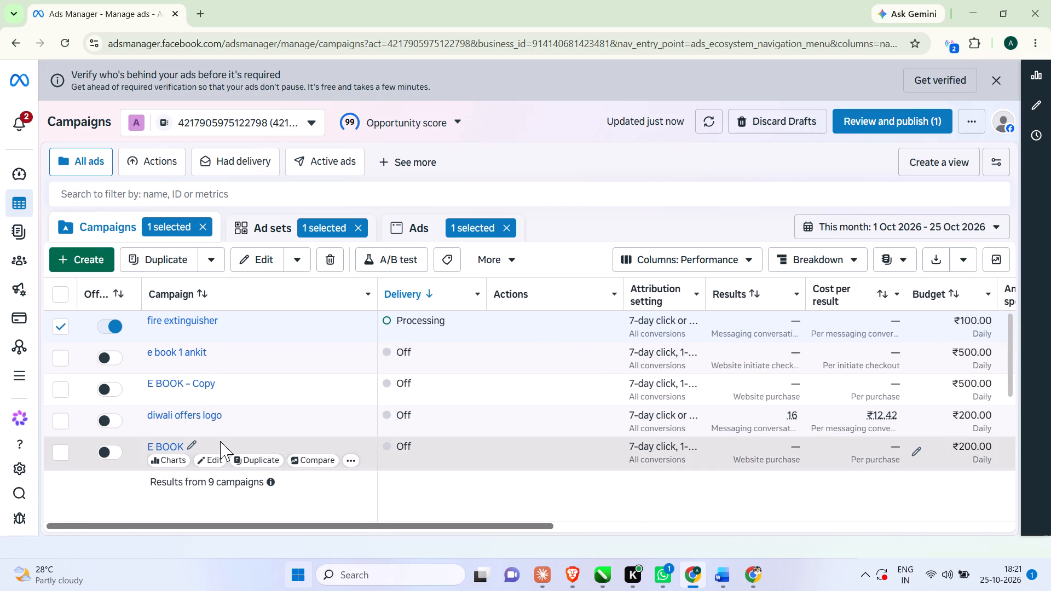
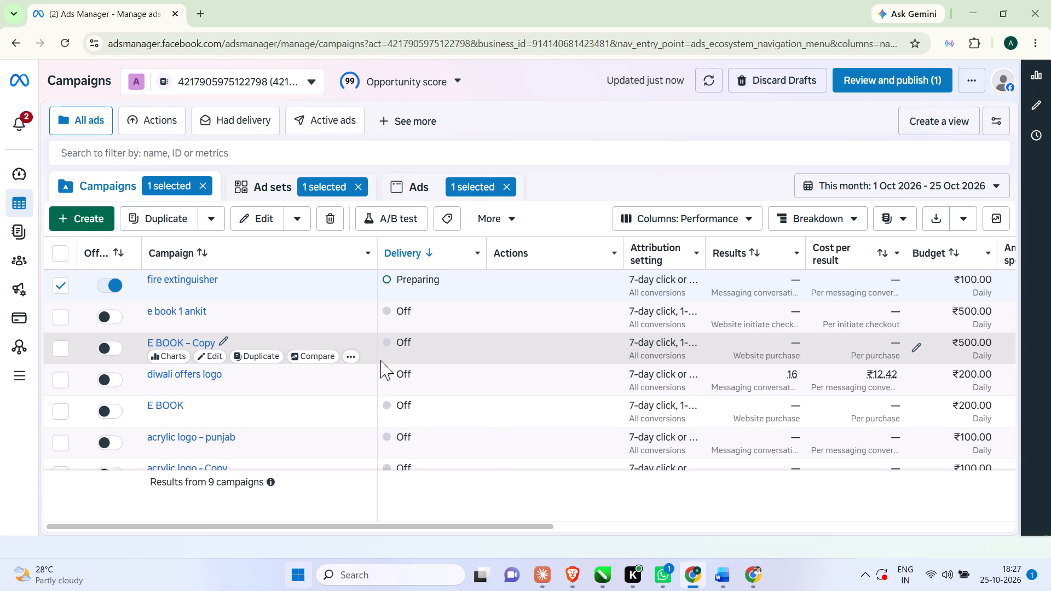
# Look through the full campaigns table and reload the page to refresh the fire extinguisher campaign's delivery status.
pyautogui.scroll(-1, 255, 353)
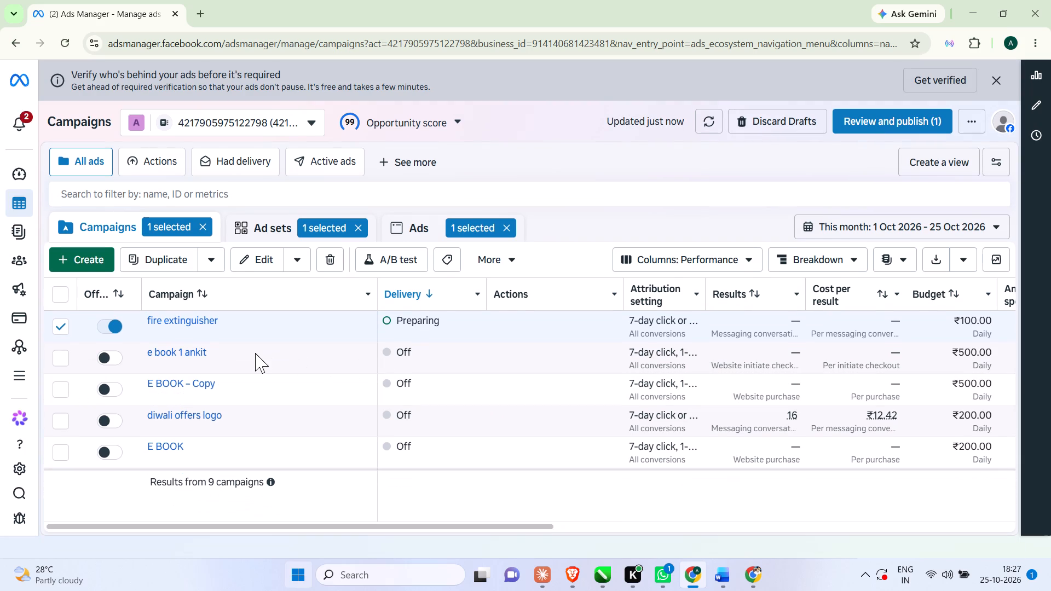
pyautogui.scroll(-4, 255, 353)
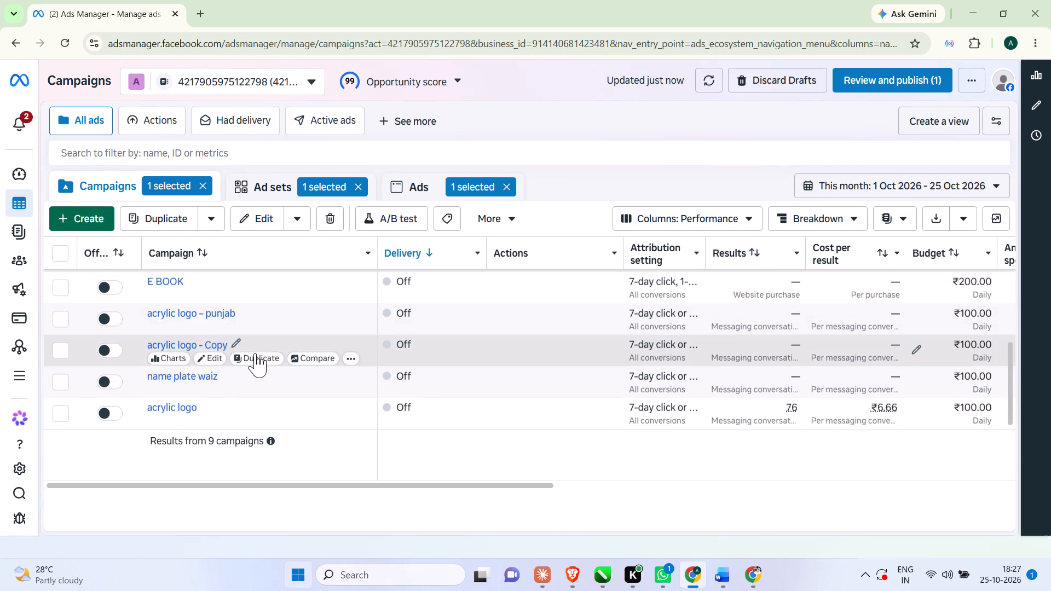
pyautogui.scroll(3, 255, 353)
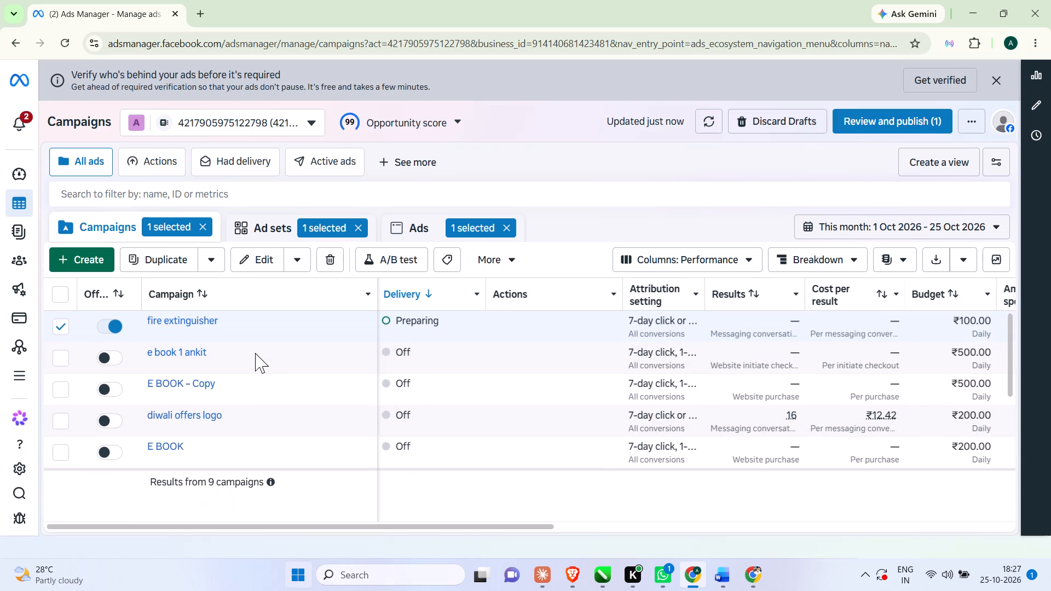
pyautogui.scroll(3, 255, 353)
pyautogui.click(68, 51)
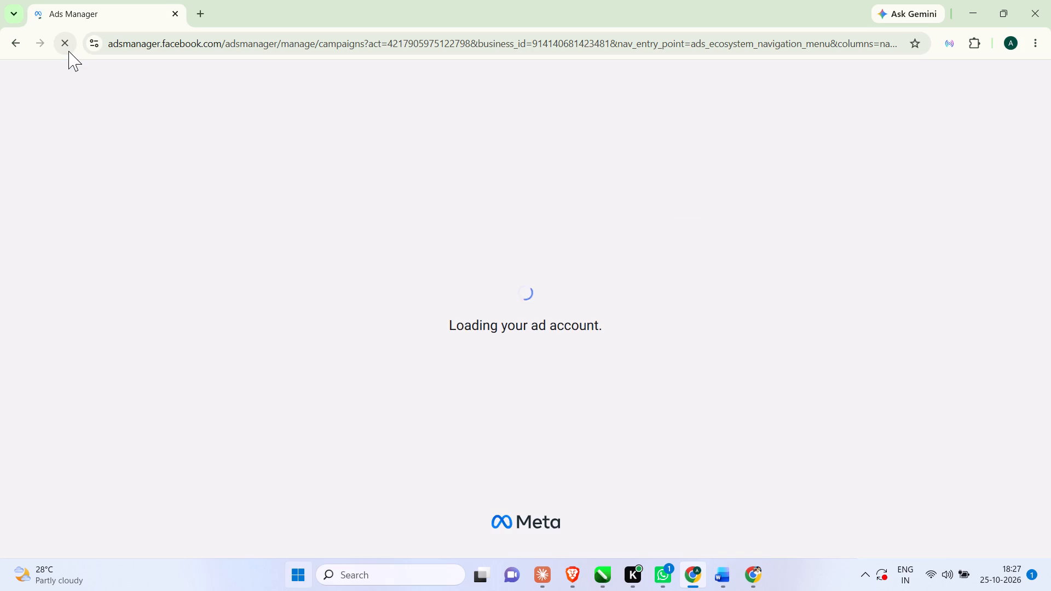
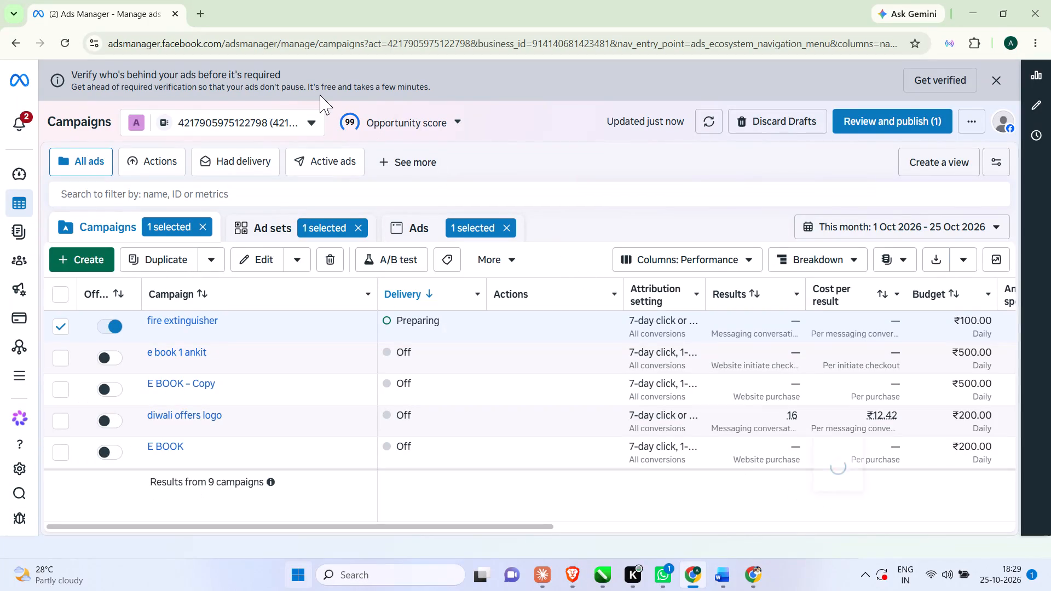
# Check the campaigns table for the fire extinguisher campaign's delivery status, cost per result, budget, amount spent, impressions and reach.
pyautogui.click(72, 45)
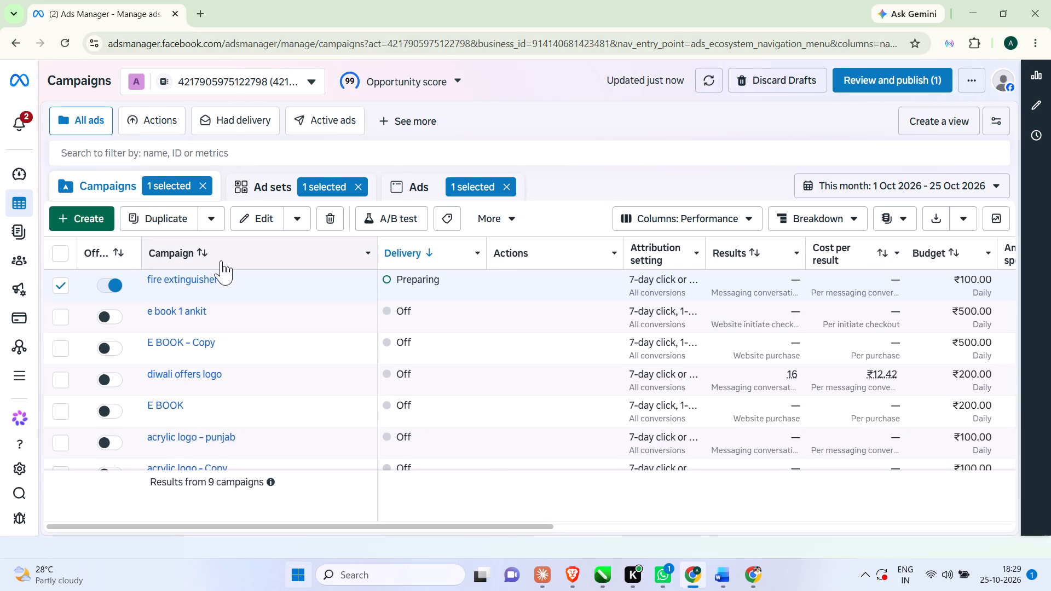
pyautogui.scroll(-3, 272, 379)
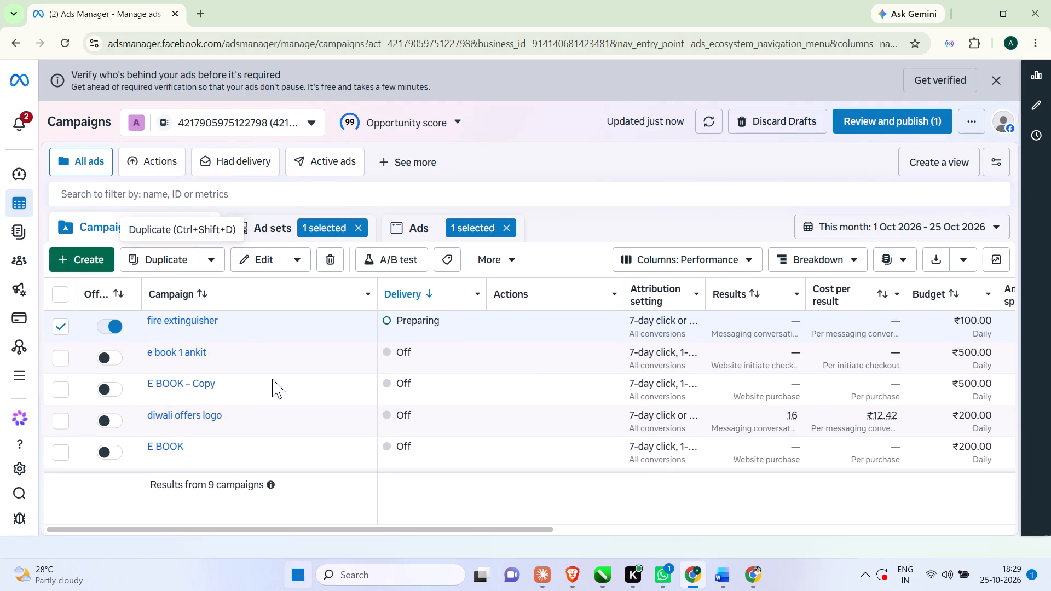
pyautogui.scroll(-3, 272, 379)
pyautogui.scroll(5, 272, 379)
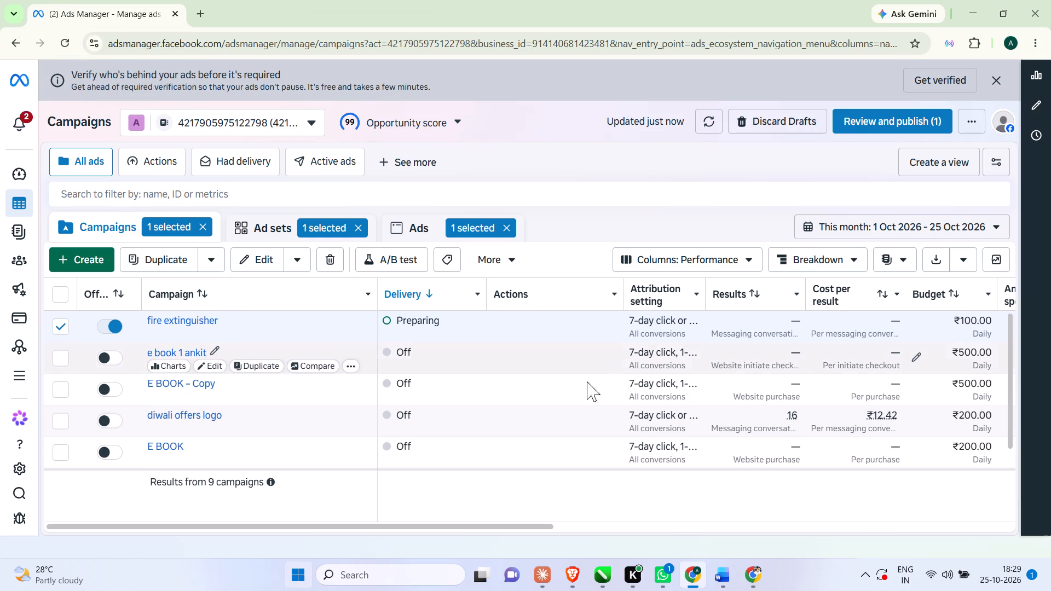
pyautogui.click(590, 527)
pyautogui.moveTo(592, 527); pyautogui.dragTo(436, 521)
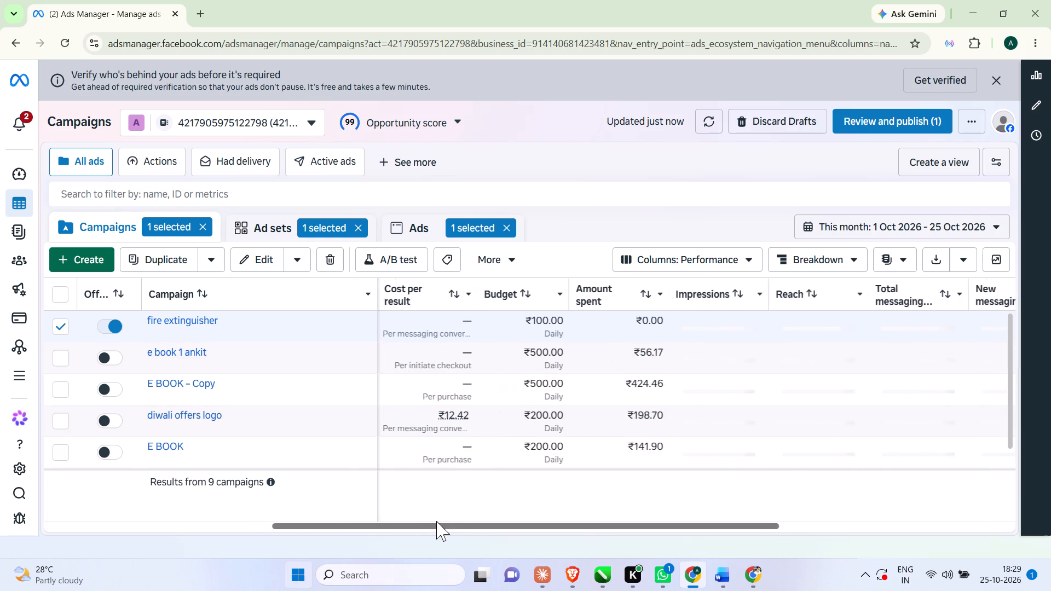
pyautogui.moveTo(436, 521); pyautogui.dragTo(419, 520)
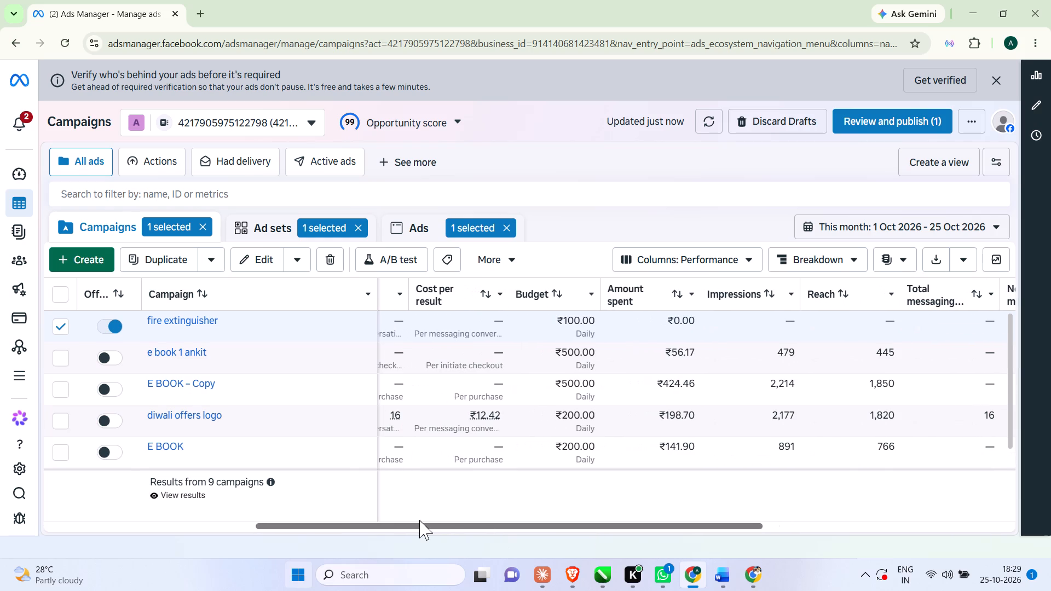